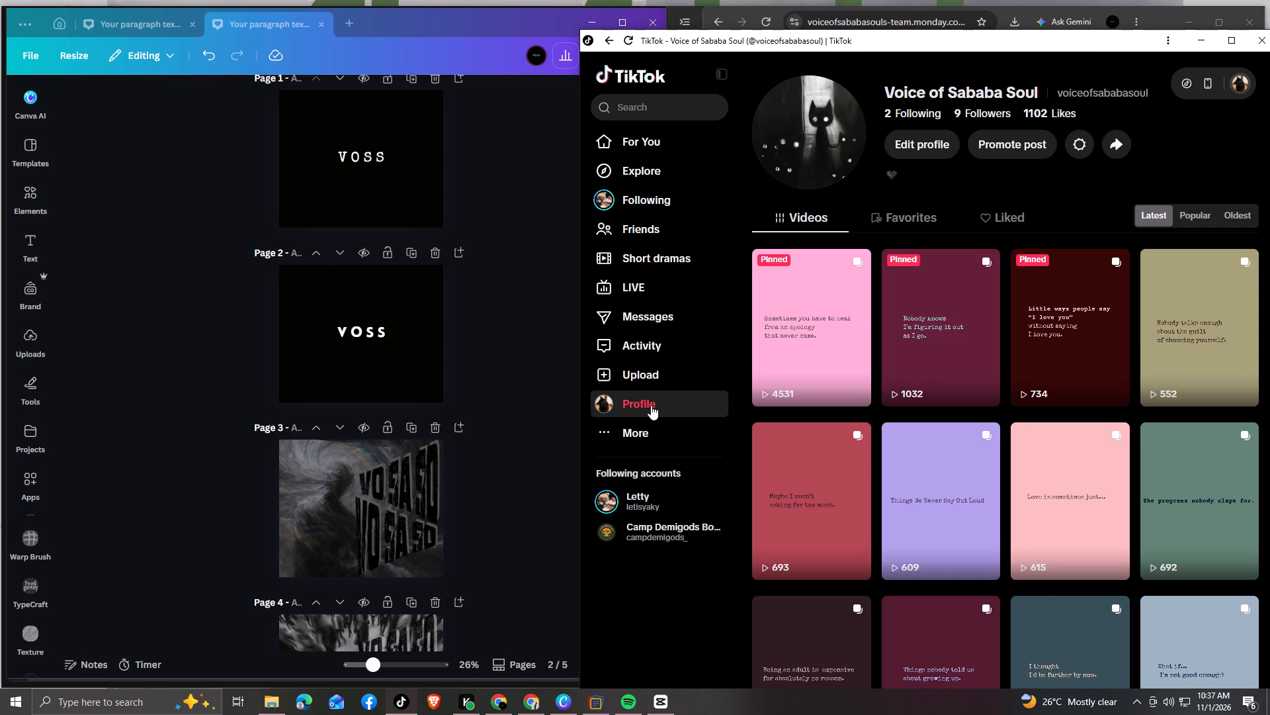
# Look over the posted videos on the Voice of Sababa Soul TikTok profile and close its window.
pyautogui.scroll(-5, 917, 391)
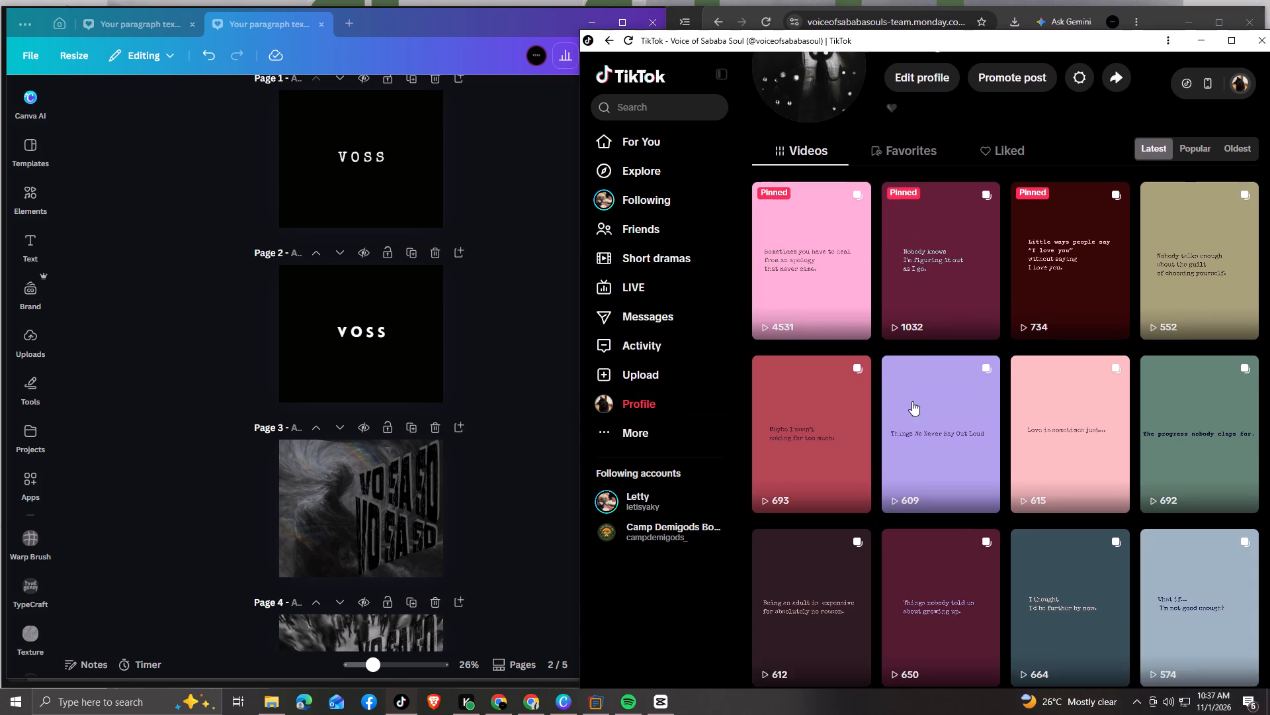
pyautogui.scroll(-18, 912, 401)
pyautogui.scroll(6, 919, 400)
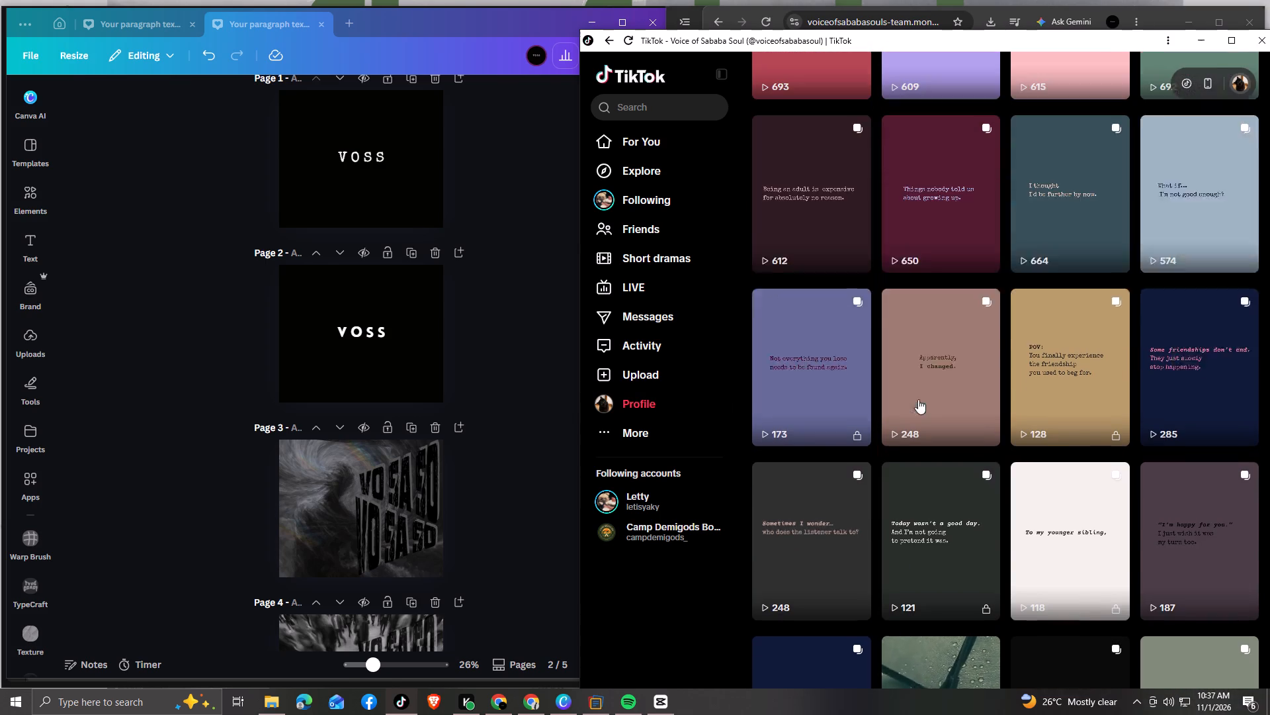
pyautogui.scroll(10, 919, 395)
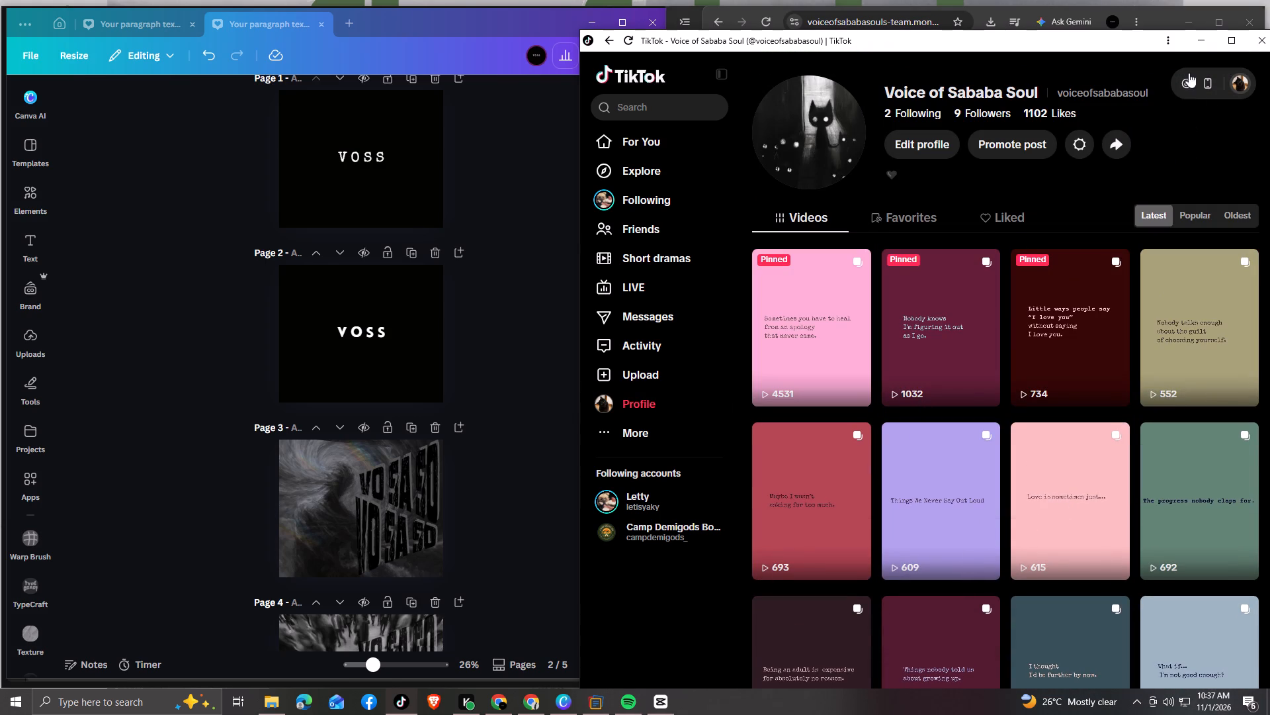
pyautogui.click(1196, 41)
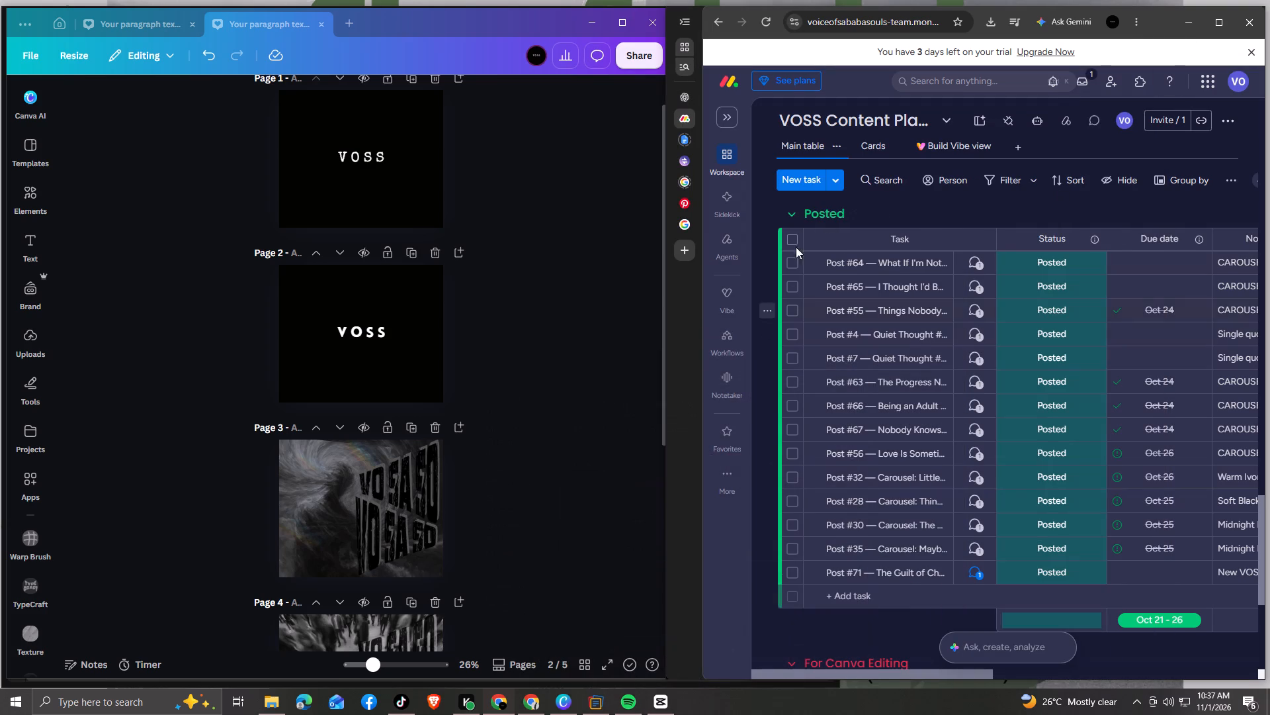
pyautogui.click(407, 702)
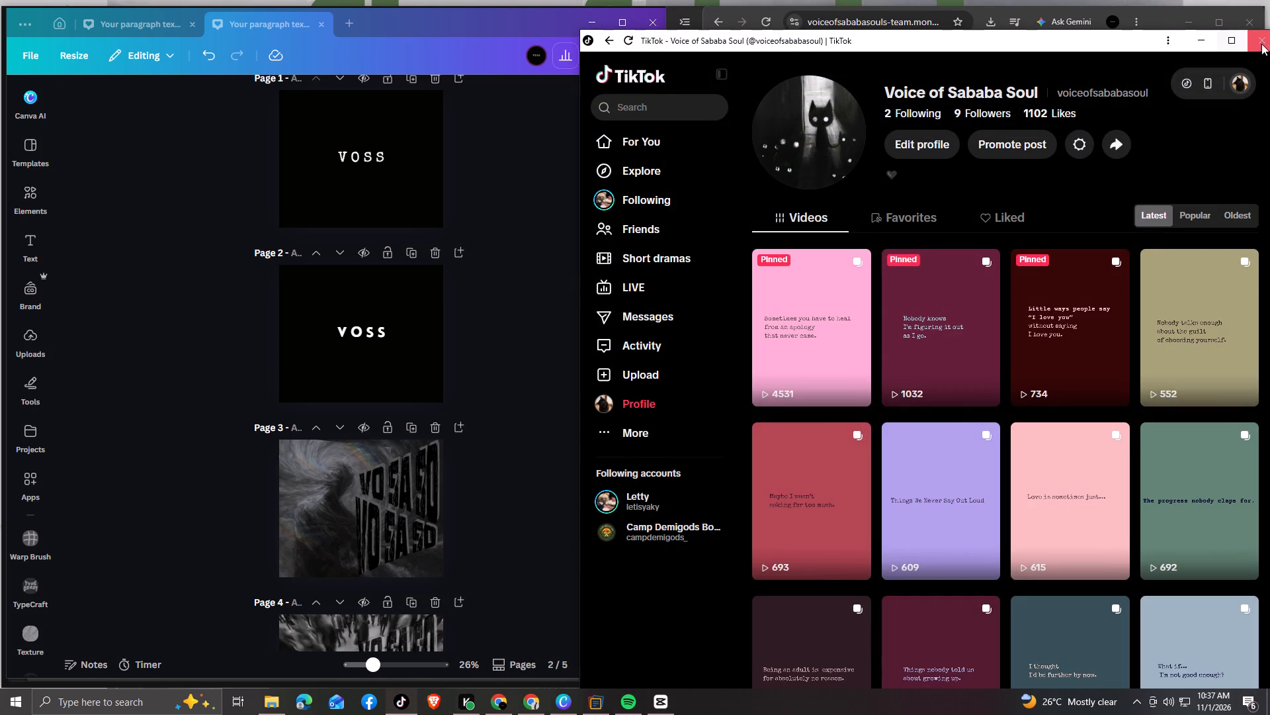
pyautogui.click(1261, 44)
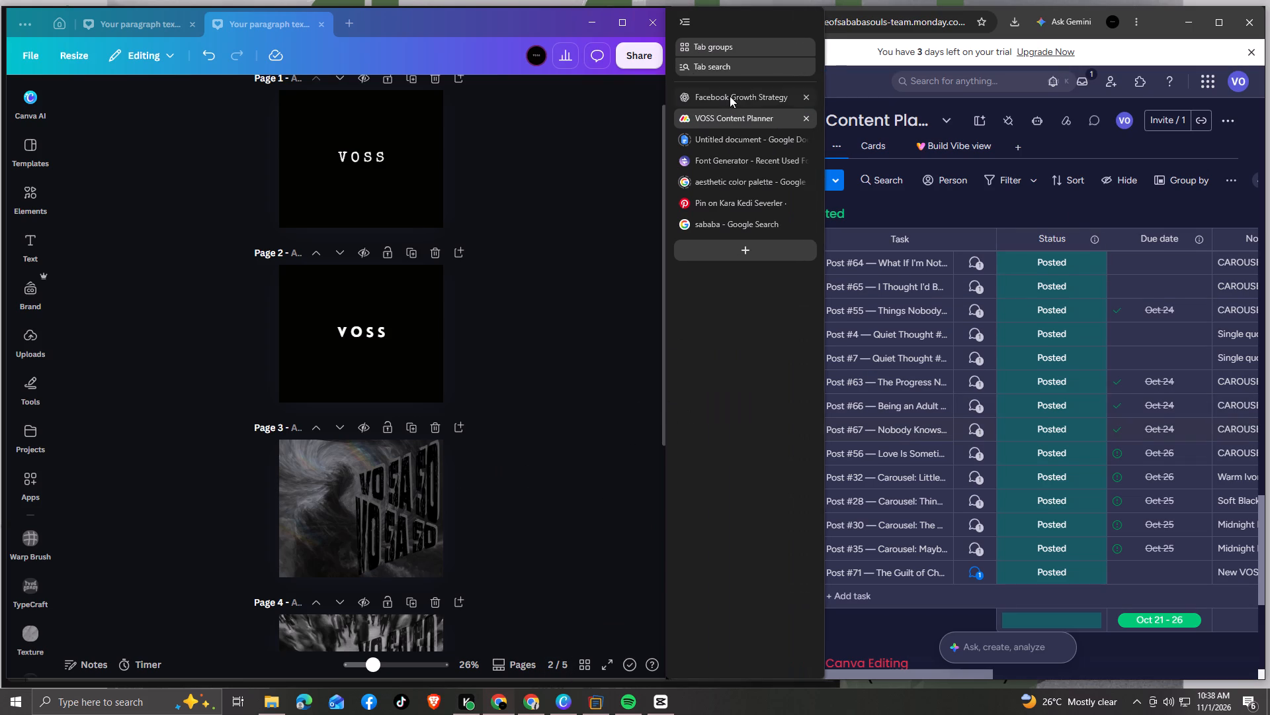
# Switch to Pinterest, return to the "black cat tilting its head" results and download the Printler black cat III image.
pyautogui.click(755, 203)
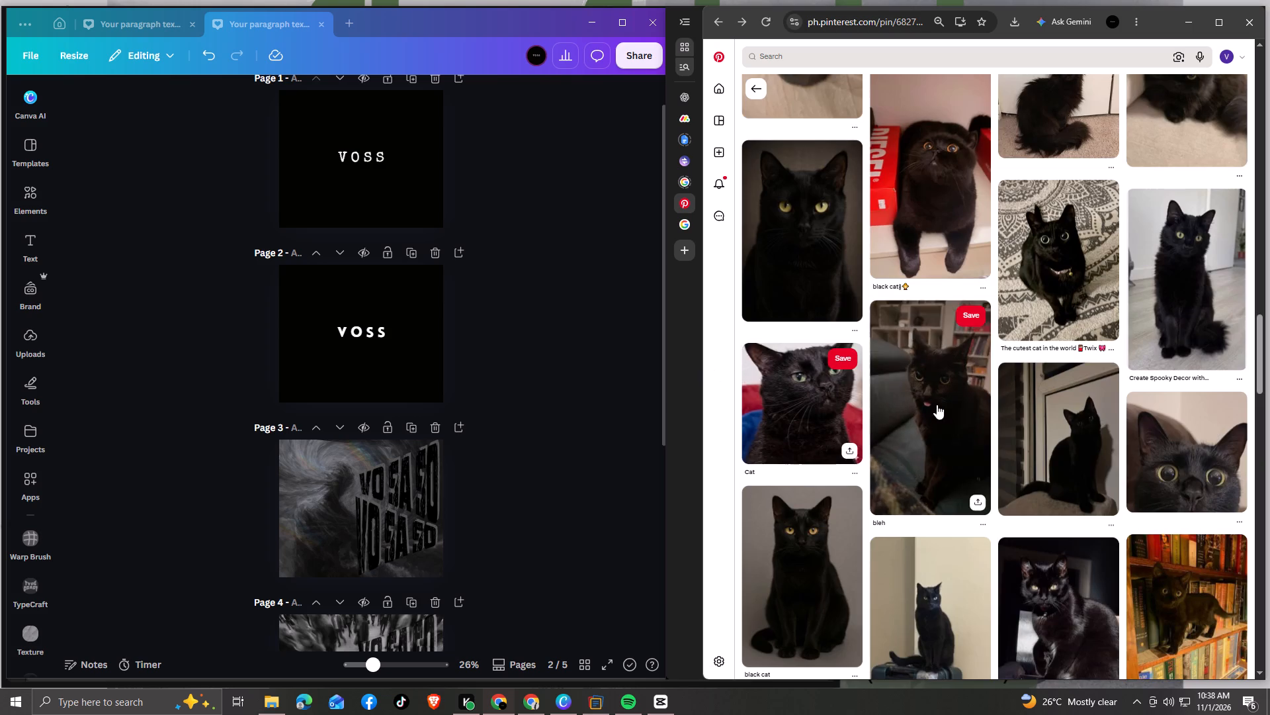
pyautogui.scroll(-8, 937, 405)
pyautogui.click(757, 84)
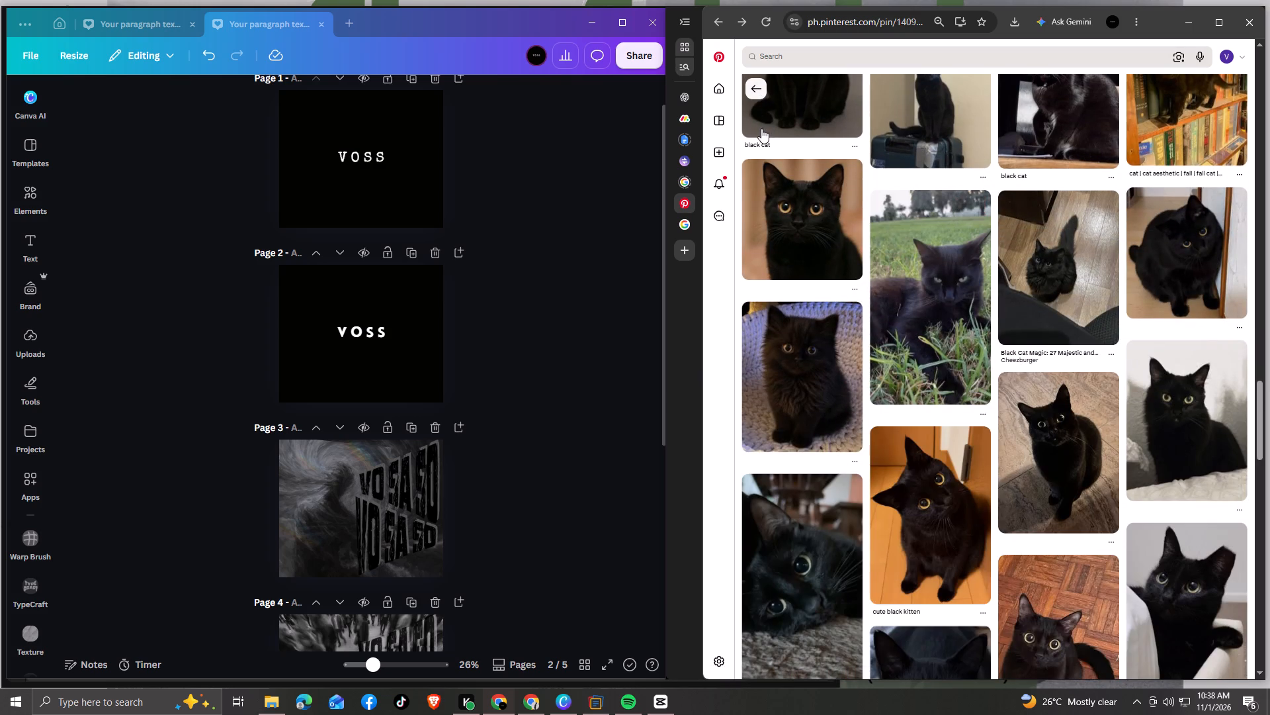
pyautogui.scroll(-6, 365, 530)
pyautogui.scroll(1, 364, 515)
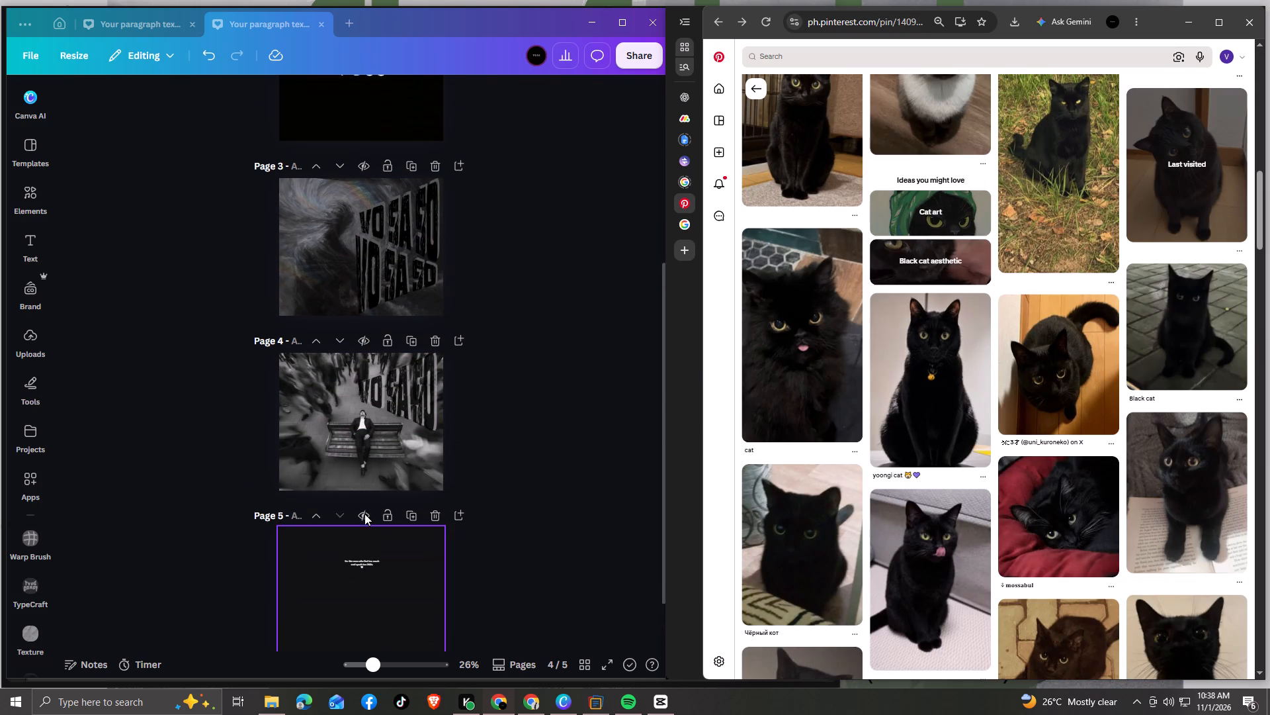
pyautogui.scroll(-5, 364, 514)
pyautogui.scroll(5, 365, 509)
pyautogui.scroll(-8, 377, 499)
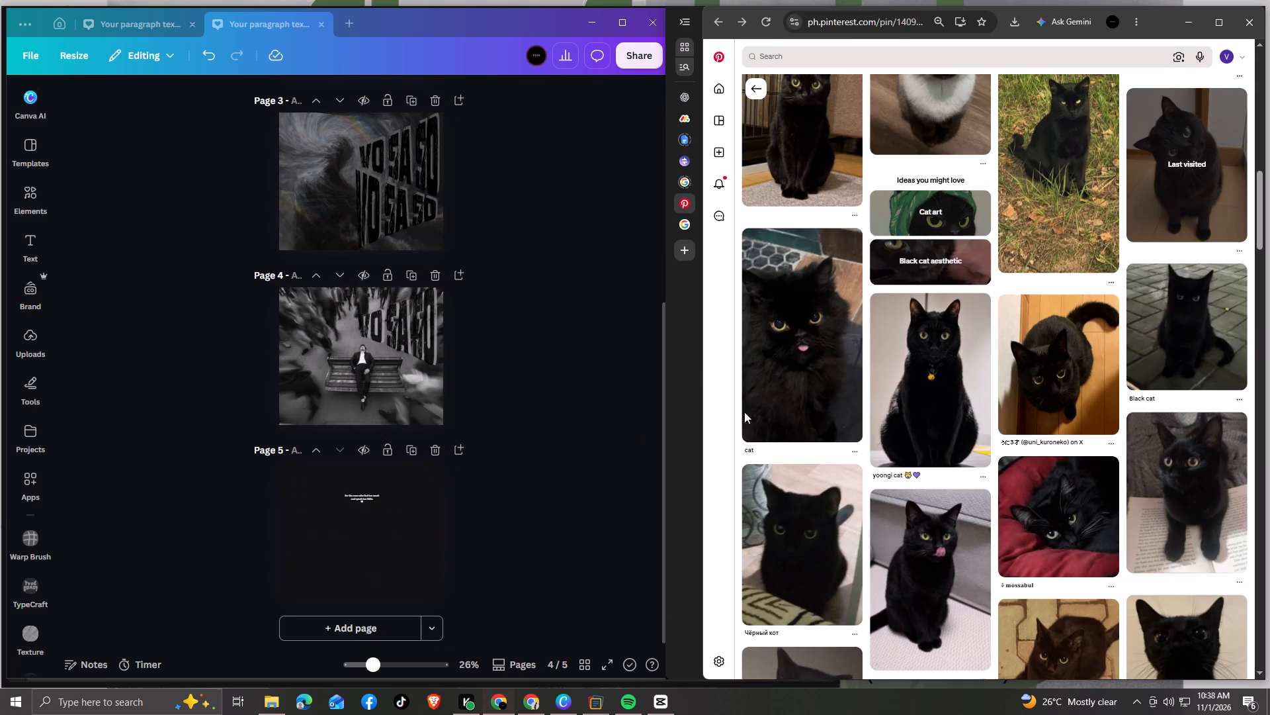
pyautogui.click(761, 91)
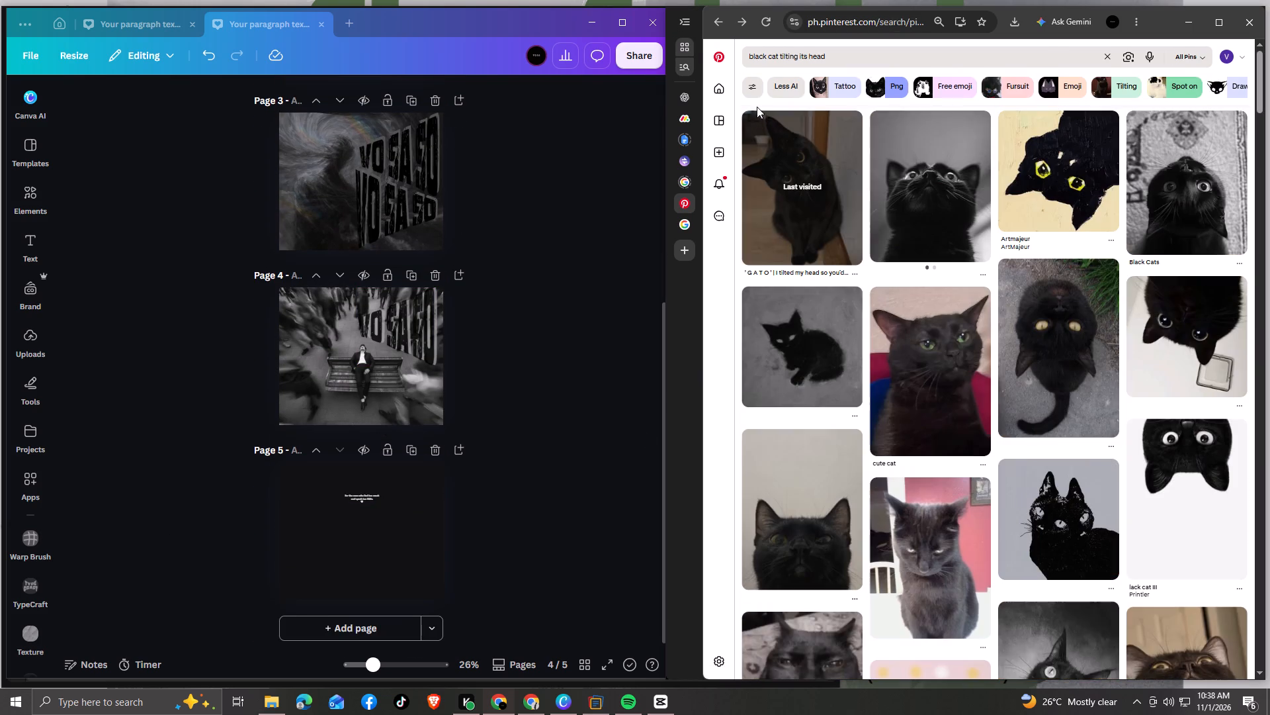
pyautogui.scroll(5, 920, 271)
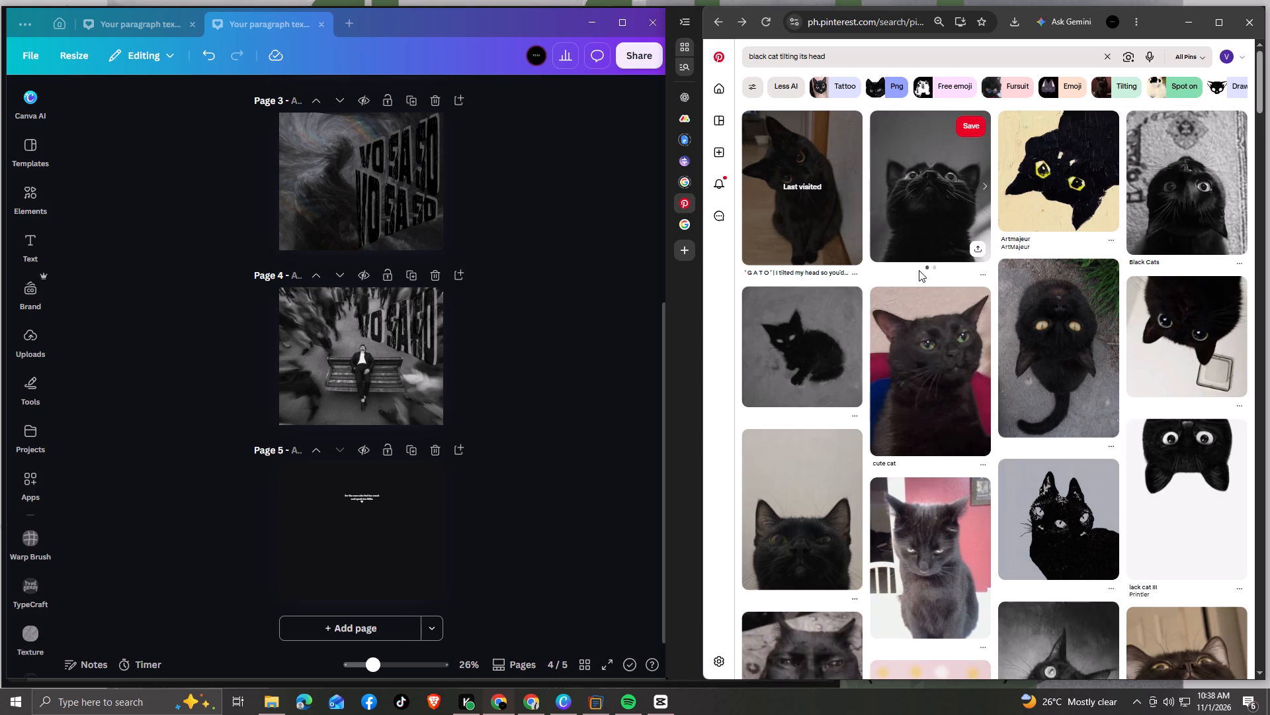
pyautogui.scroll(3, 924, 280)
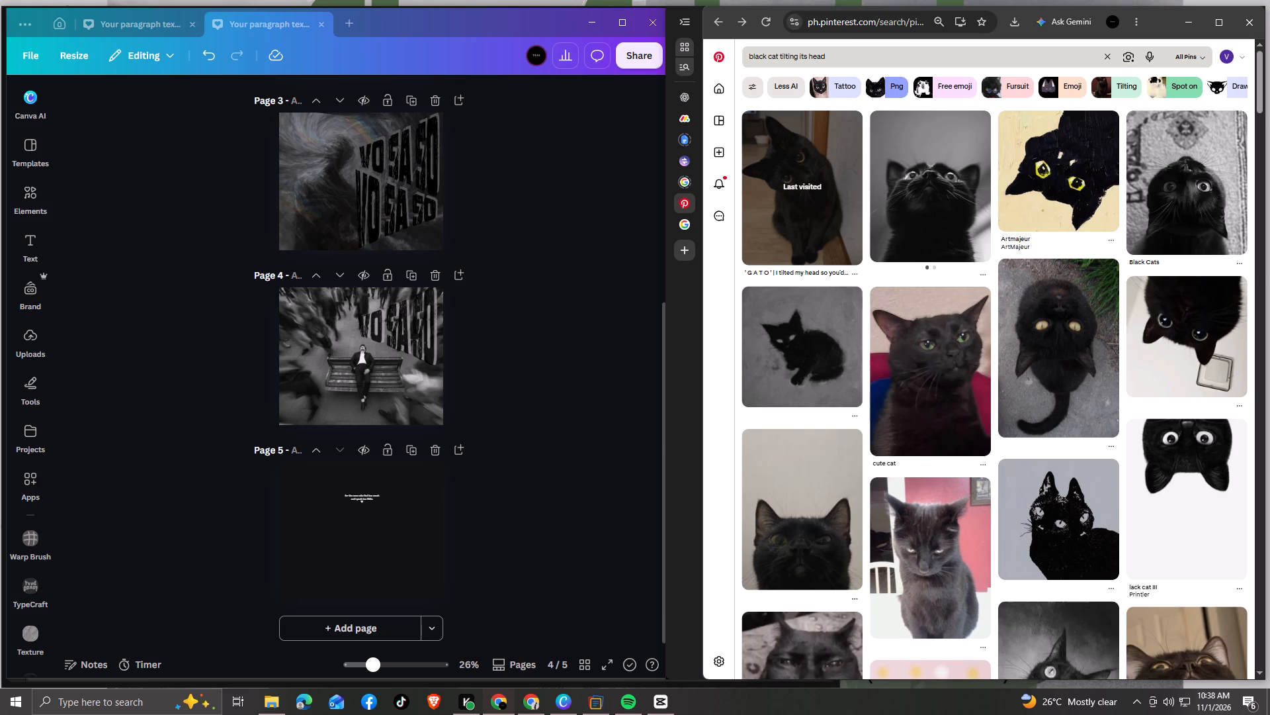
pyautogui.click(1238, 587)
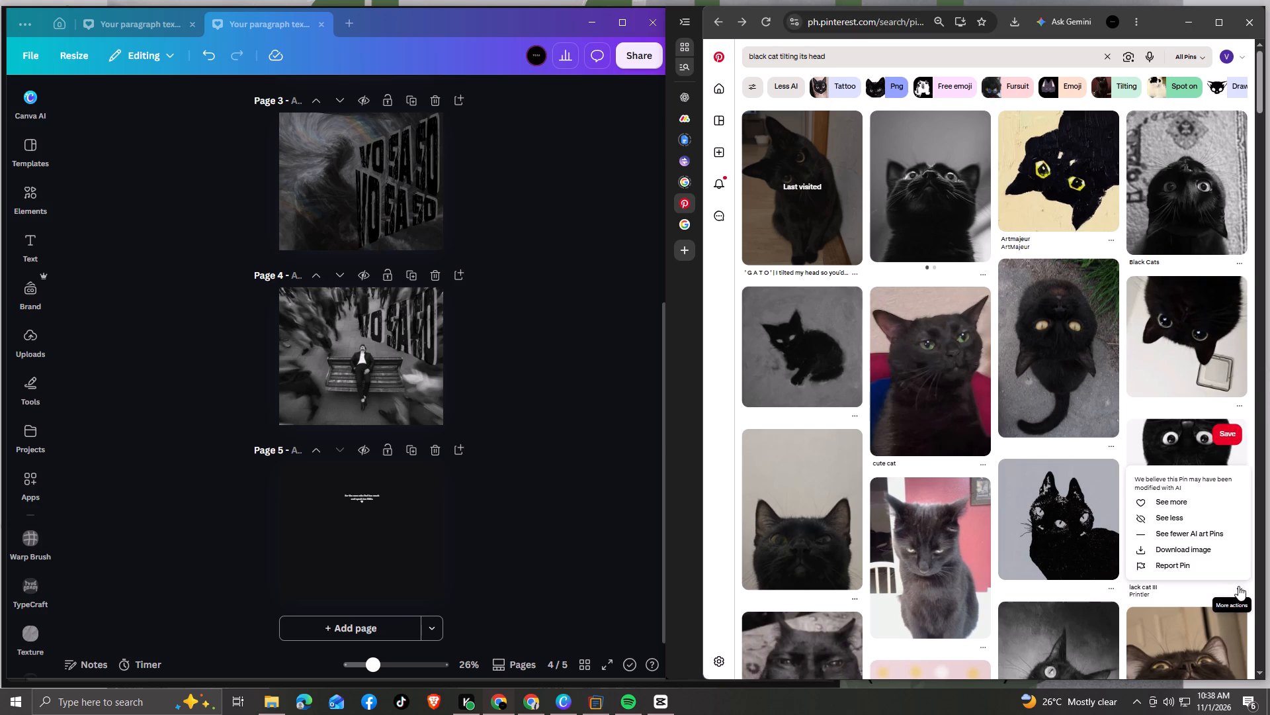
pyautogui.click(1191, 549)
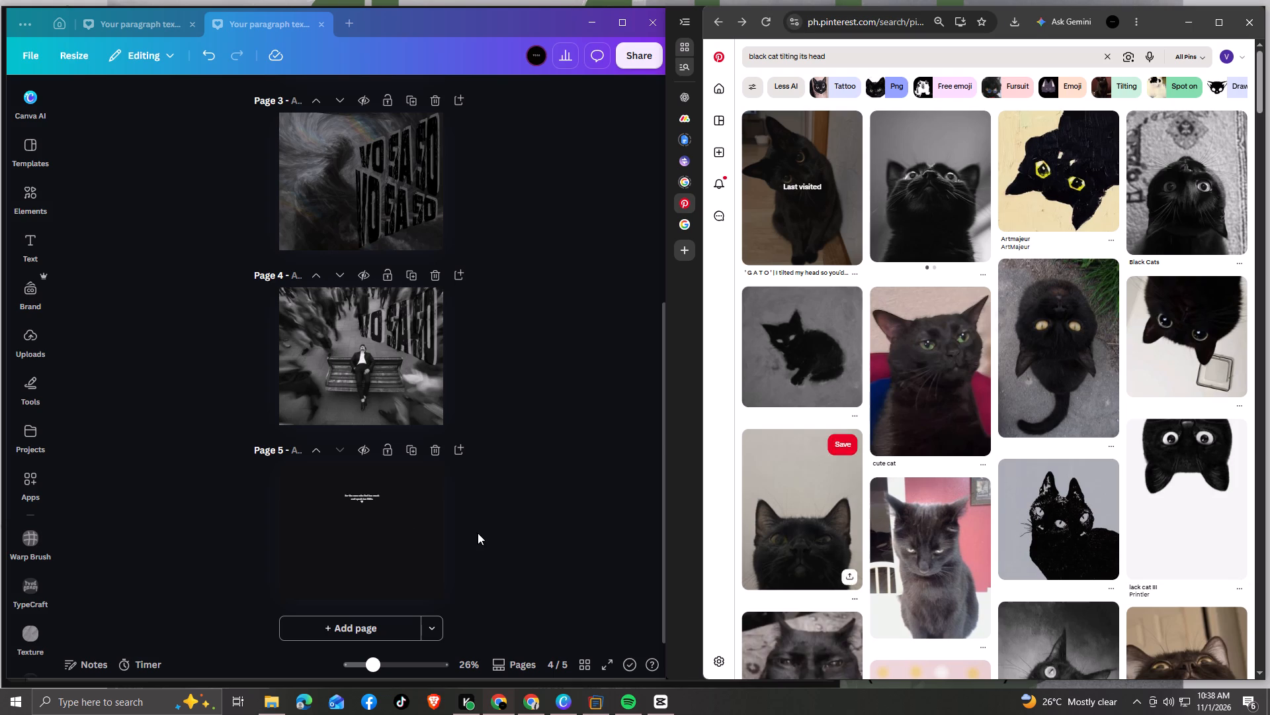
# In the Downloads folder, delete today's other seven JFIF images, keeping the new Black cat III file, and close File Explorer.
pyautogui.scroll(-4, 490, 496)
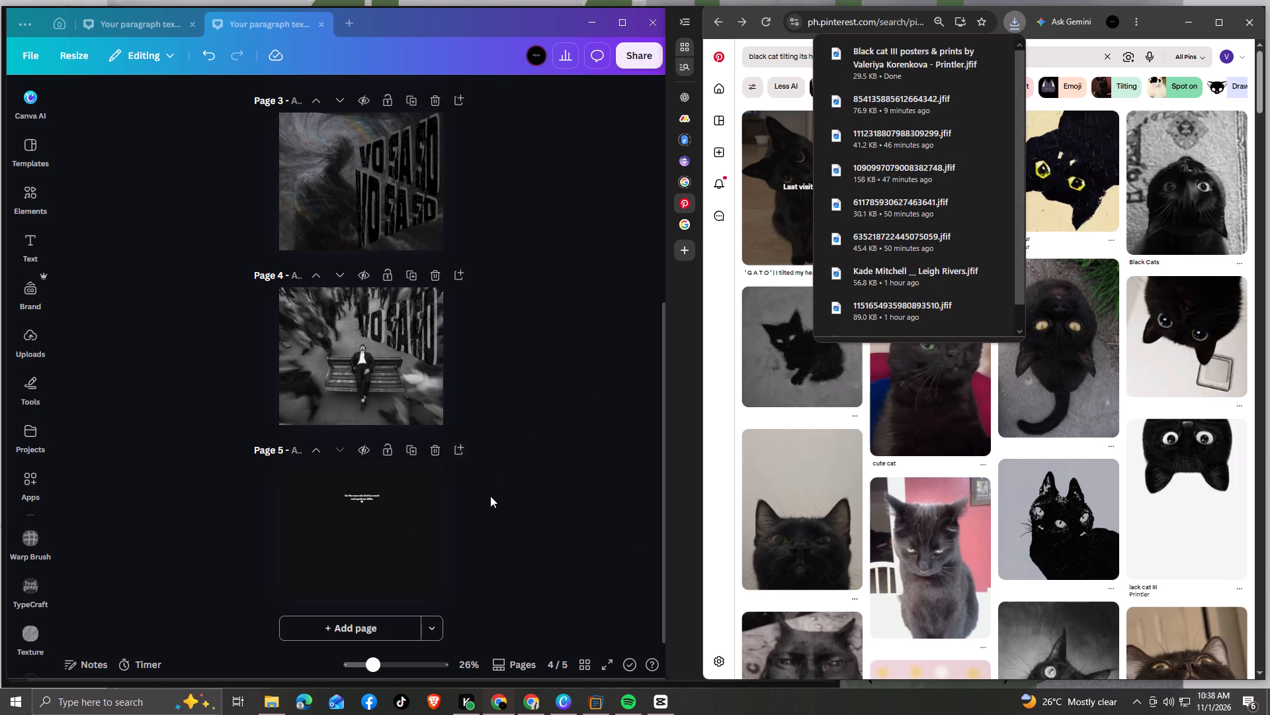
pyautogui.scroll(-2, 490, 496)
pyautogui.click(273, 705)
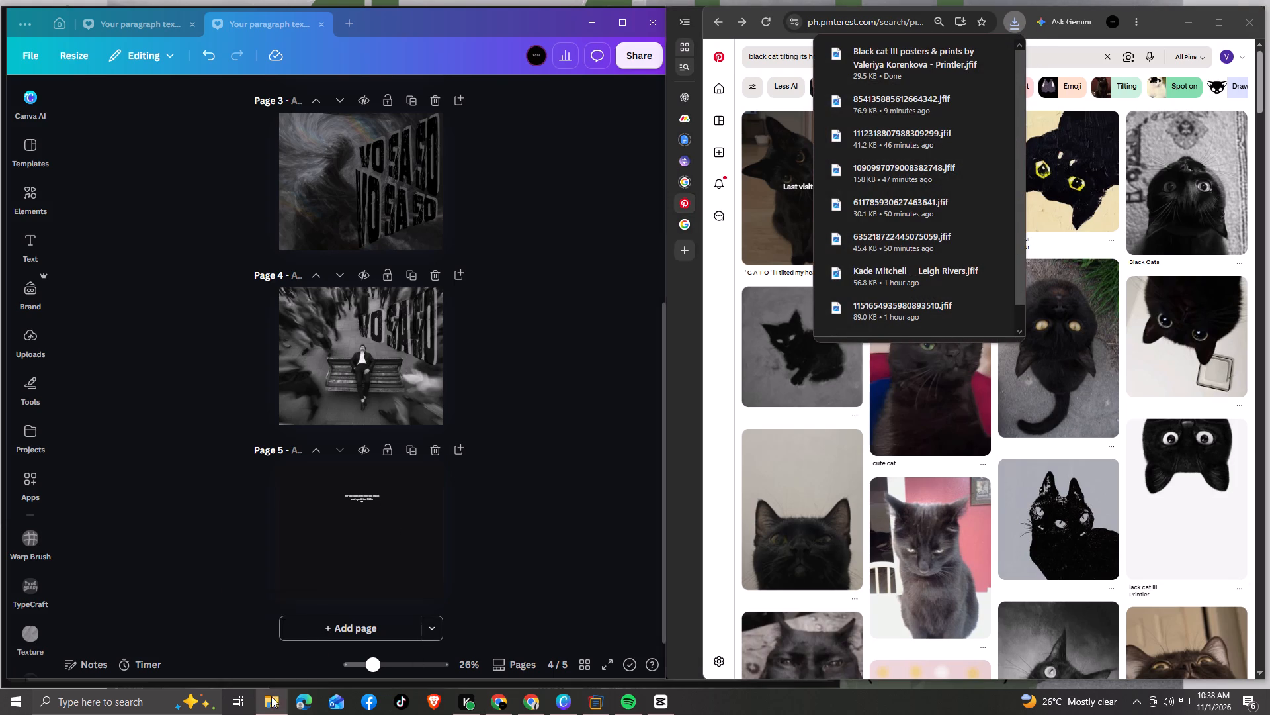
pyautogui.scroll(4, 230, 429)
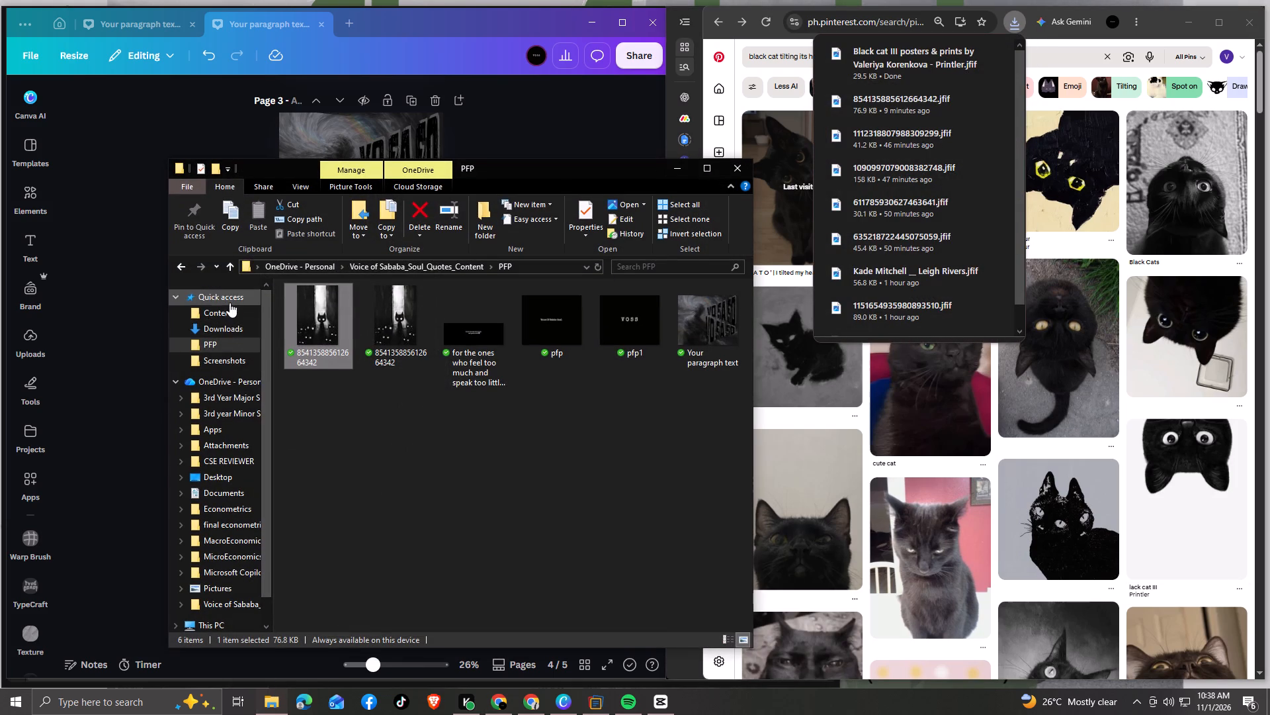
pyautogui.click(233, 330)
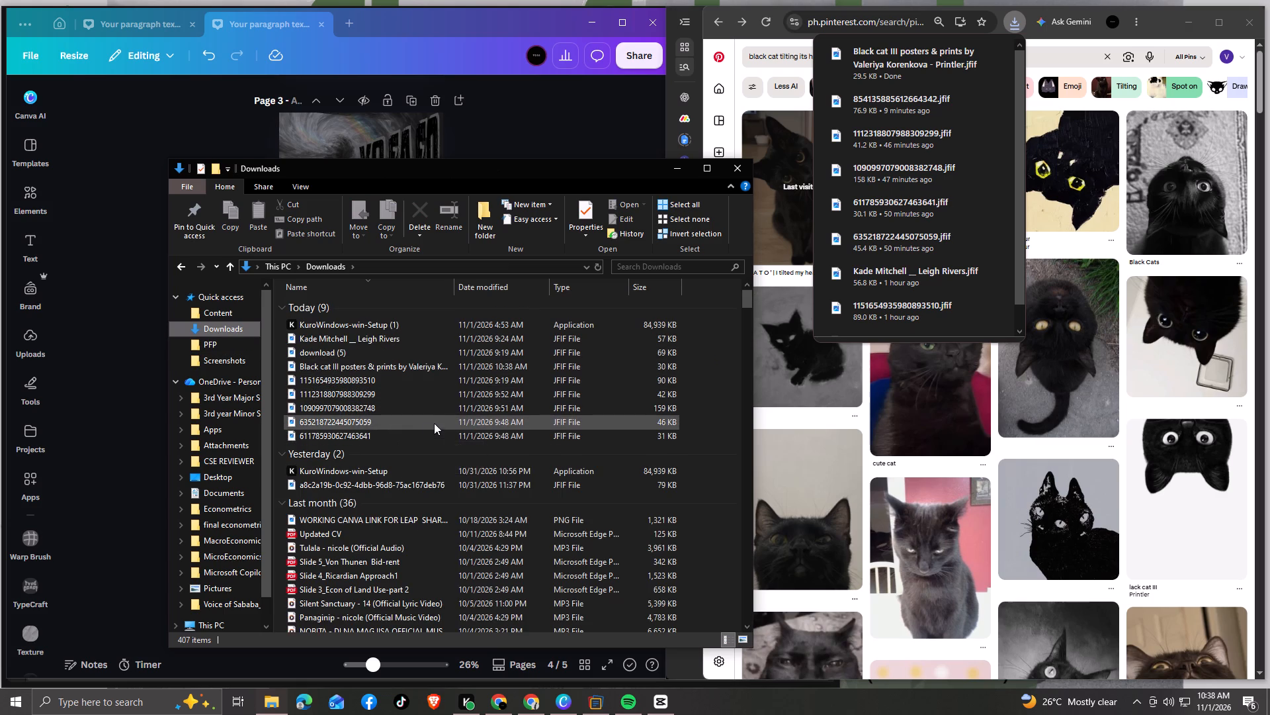
pyautogui.moveTo(689, 336); pyautogui.dragTo(657, 338)
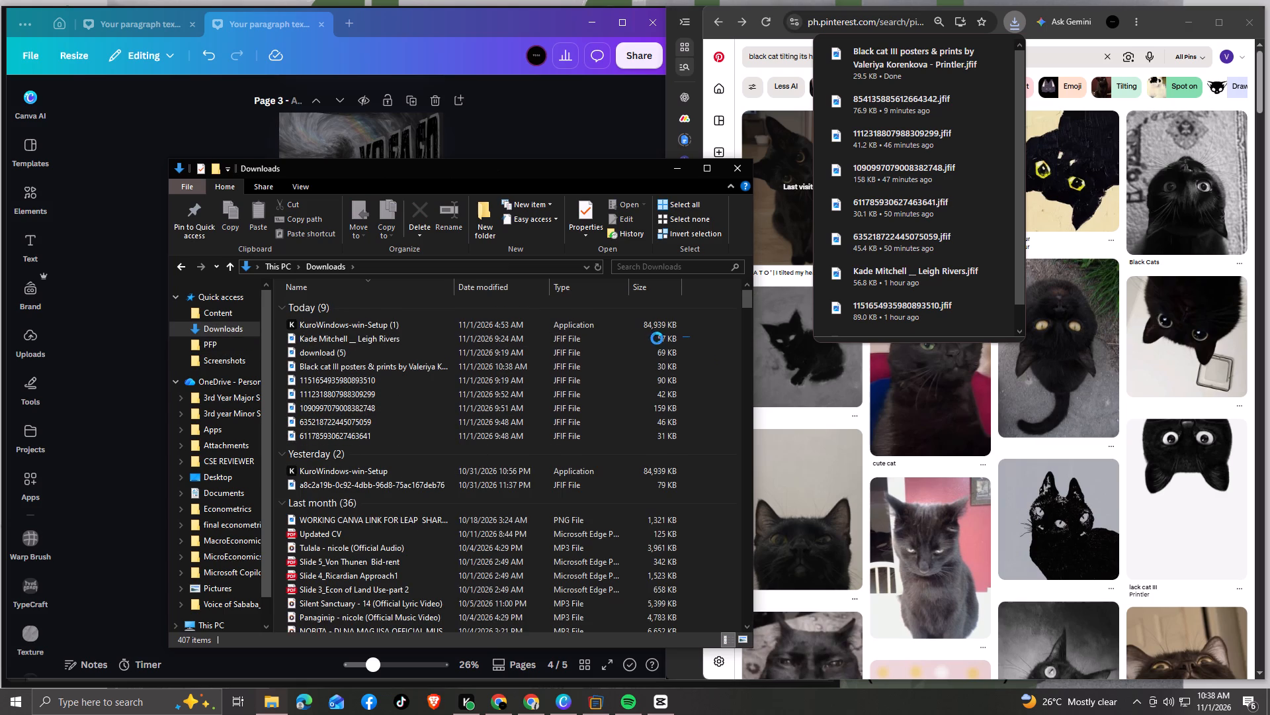
pyautogui.moveTo(657, 338); pyautogui.dragTo(656, 352)
pyautogui.scroll(1, 646, 350)
pyautogui.rightClick(646, 350)
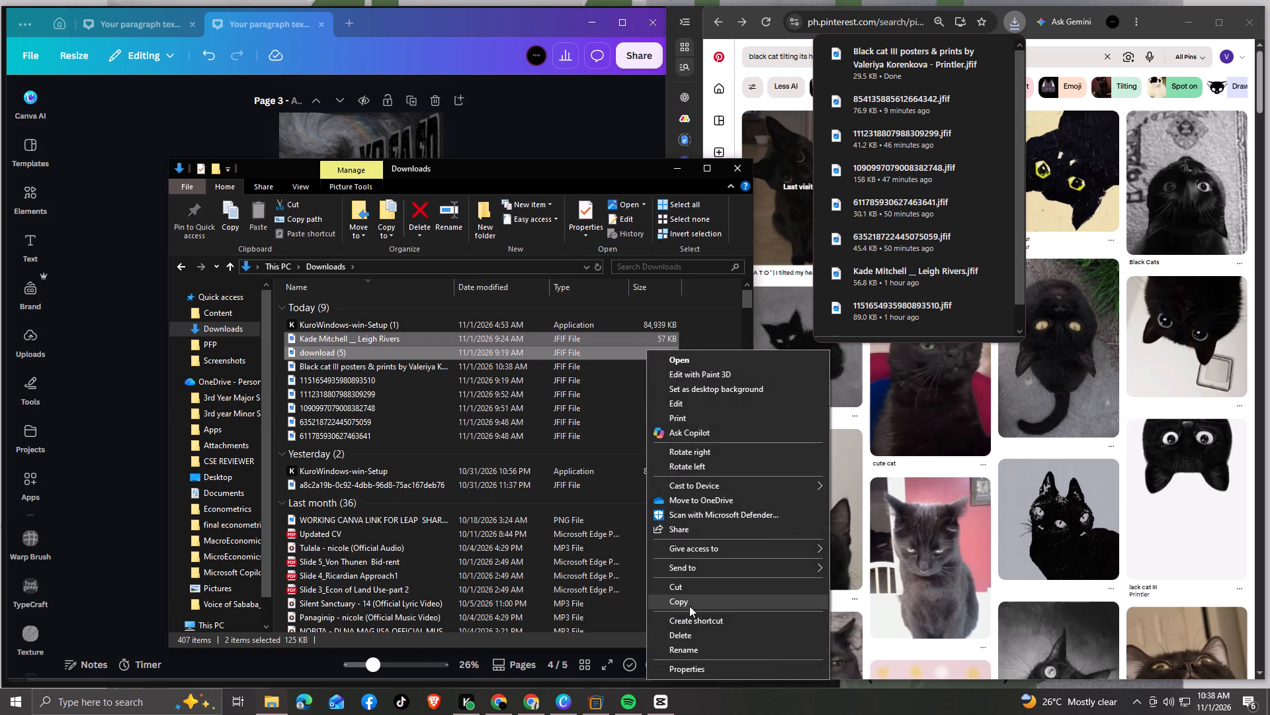
pyautogui.click(691, 633)
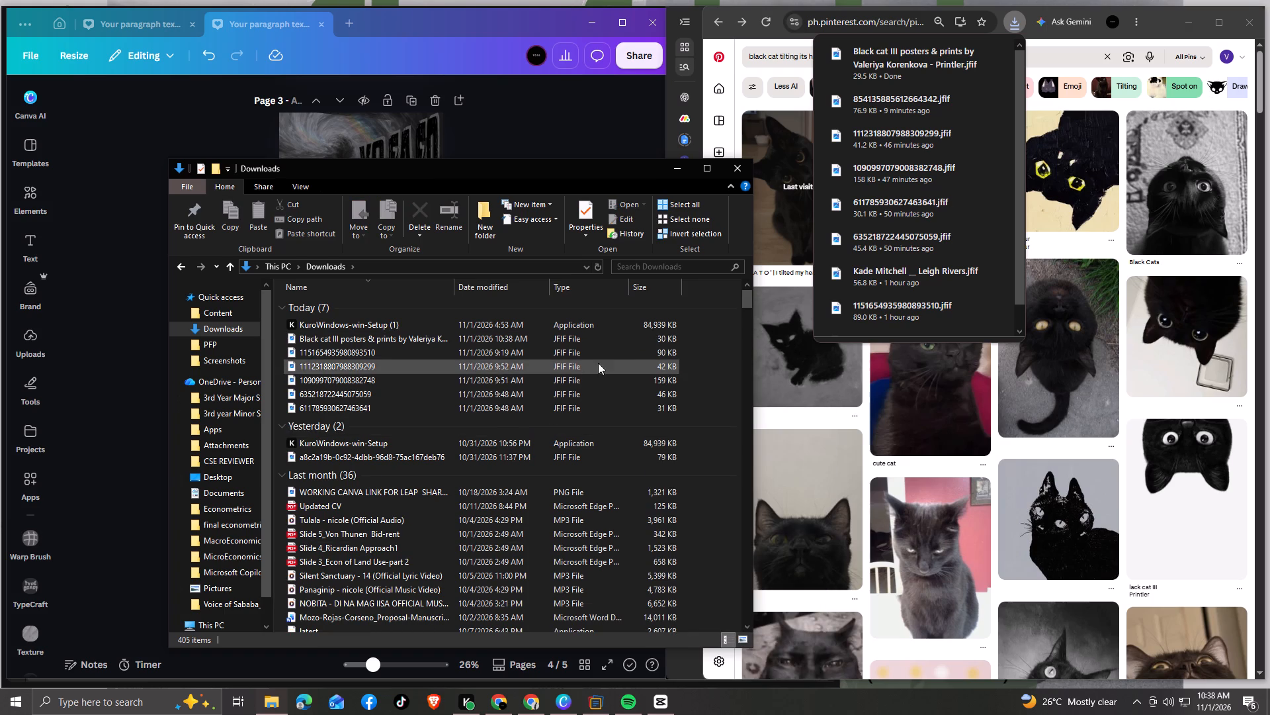
pyautogui.moveTo(697, 352); pyautogui.dragTo(667, 402)
pyautogui.rightClick(648, 402)
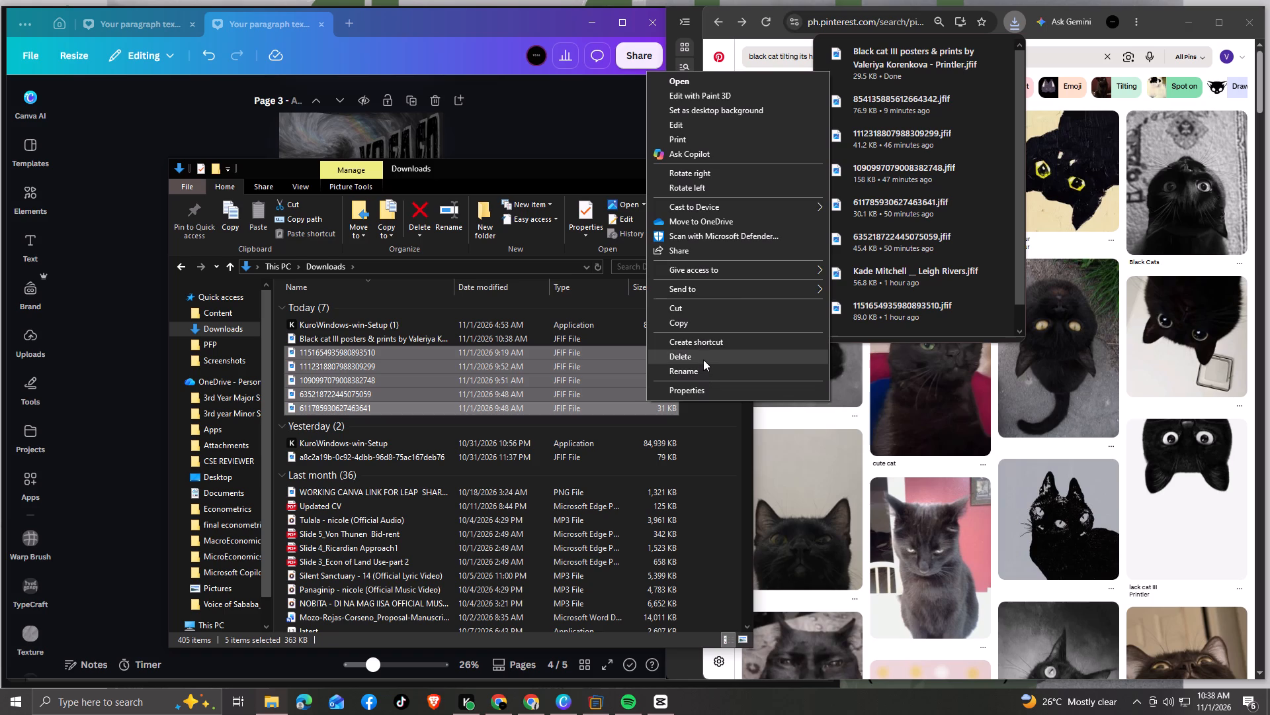
pyautogui.click(703, 359)
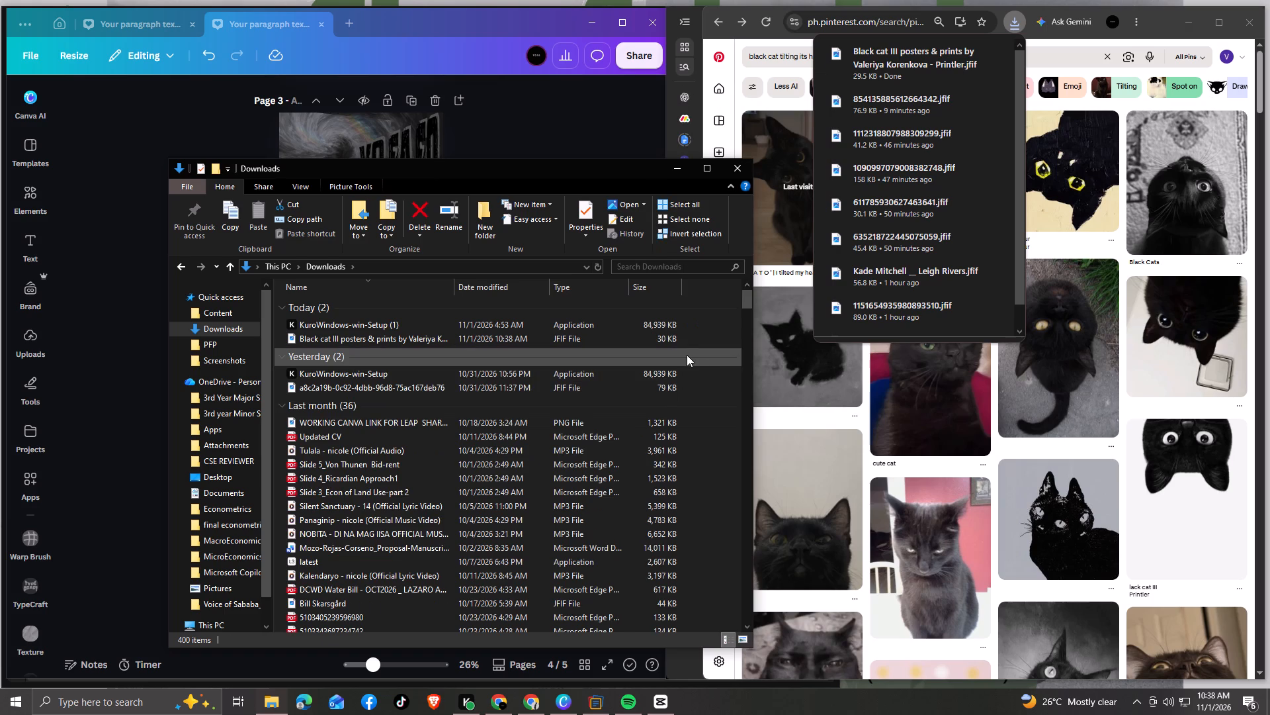
pyautogui.click(734, 168)
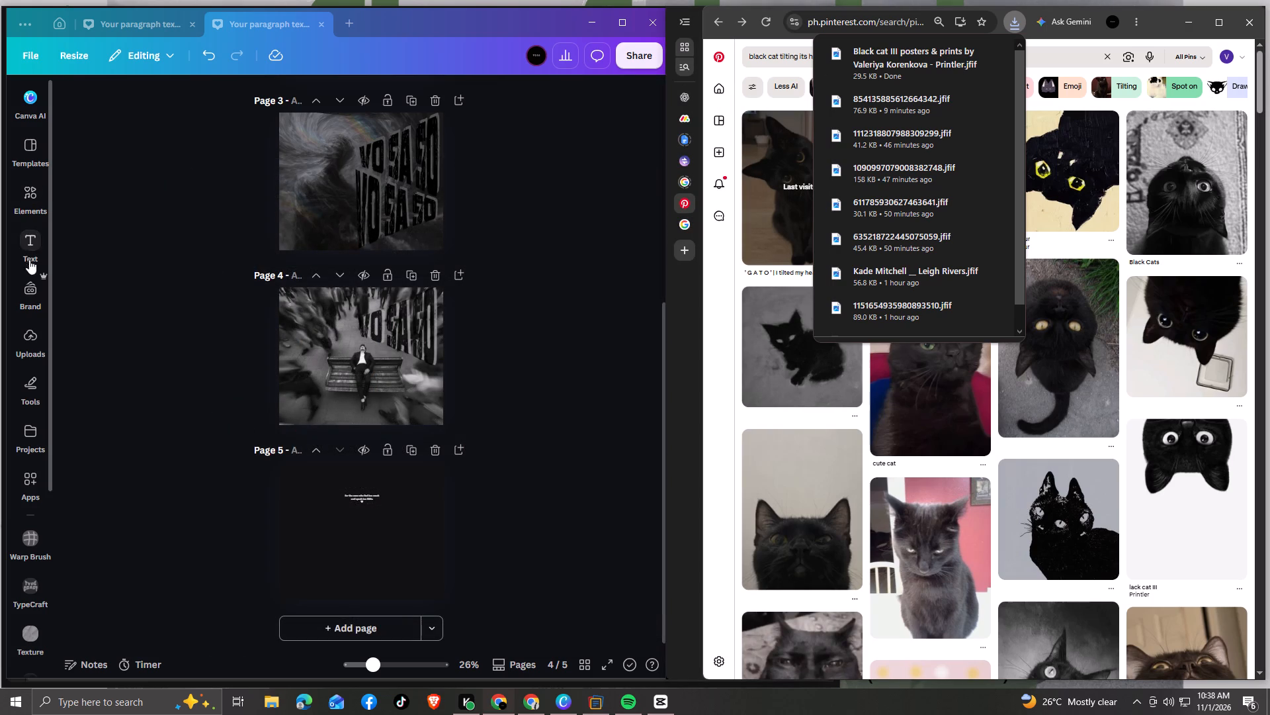
# Upload the Black cat III posters & prints image from Downloads to the Canva uploads.
pyautogui.click(33, 345)
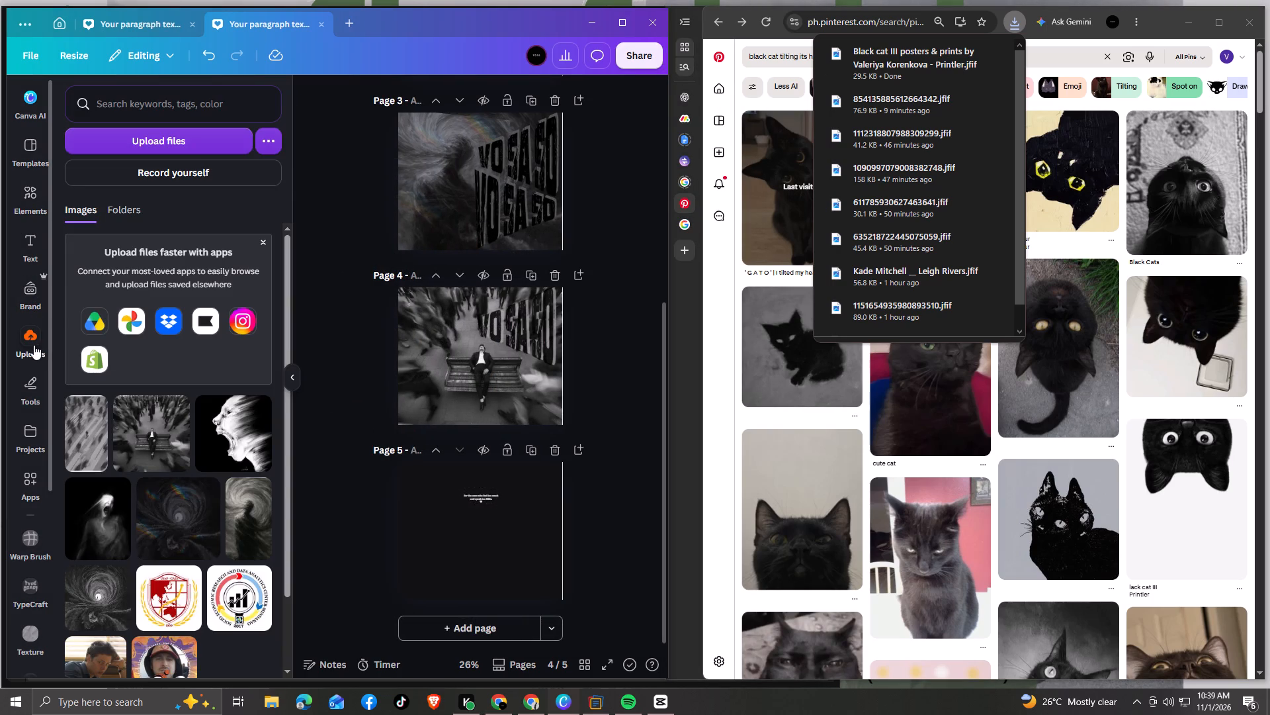
pyautogui.click(165, 144)
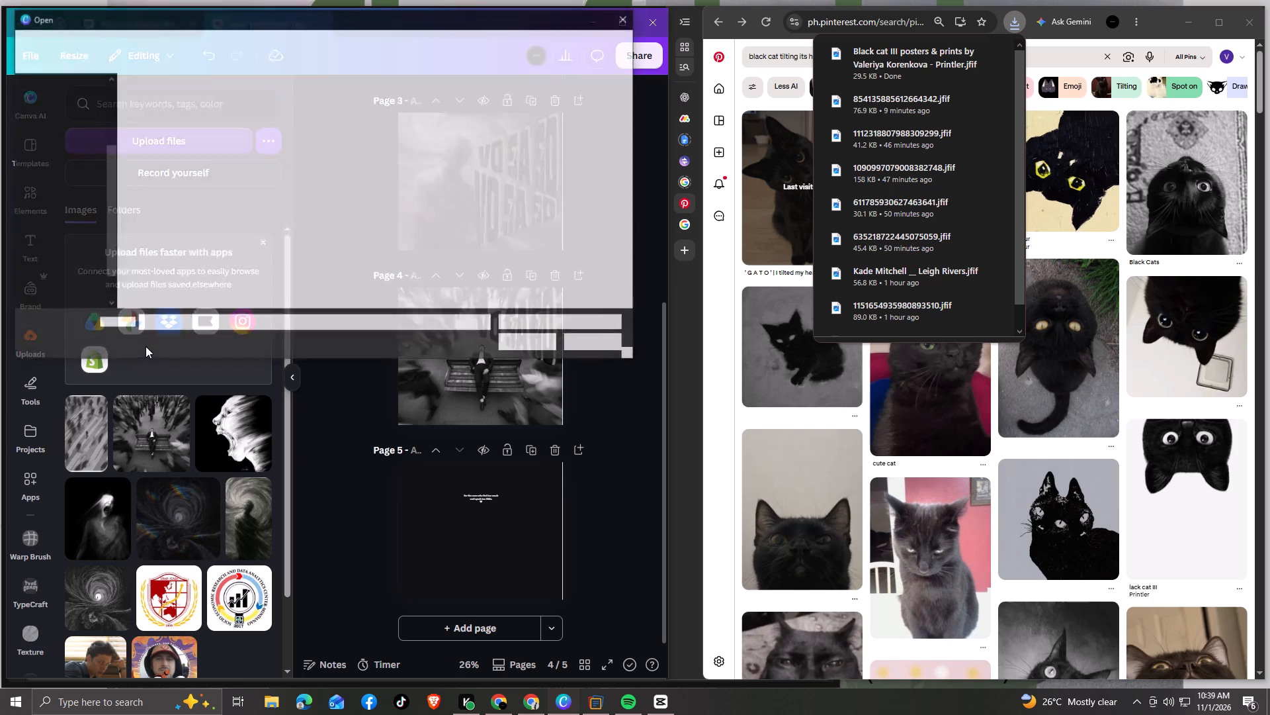
pyautogui.scroll(9, 87, 124)
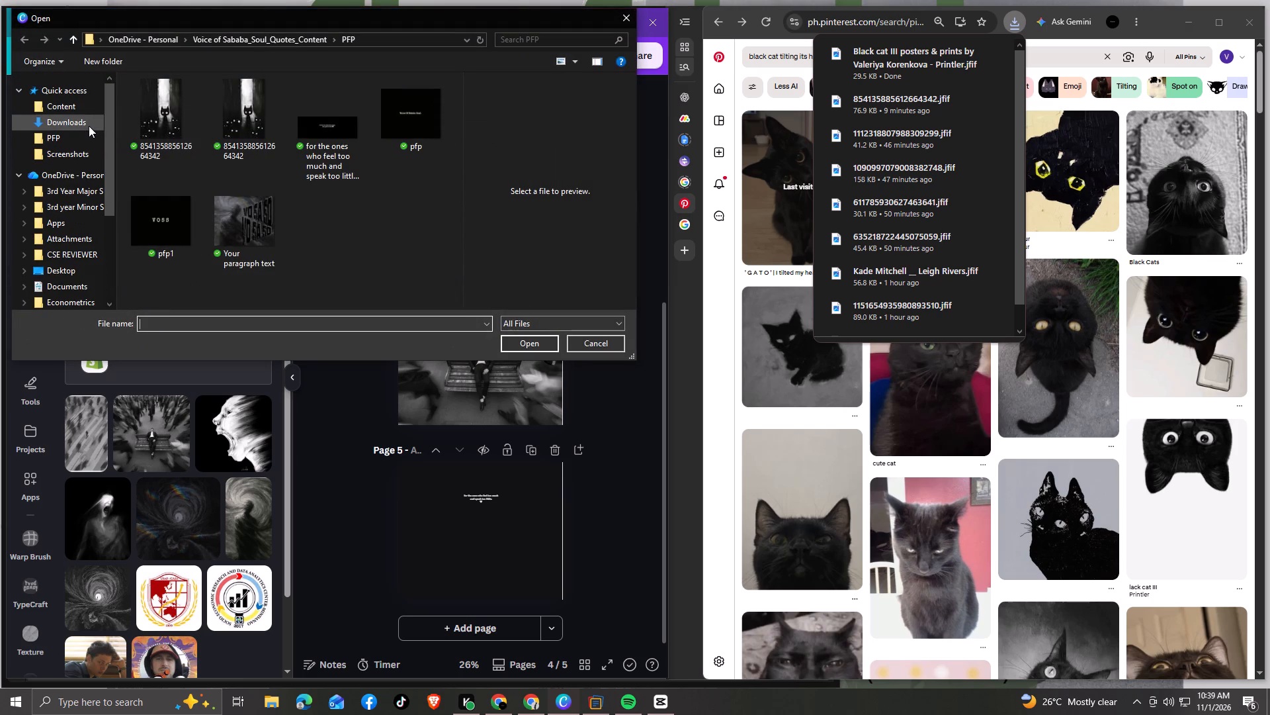
pyautogui.scroll(2, 89, 126)
pyautogui.click(77, 125)
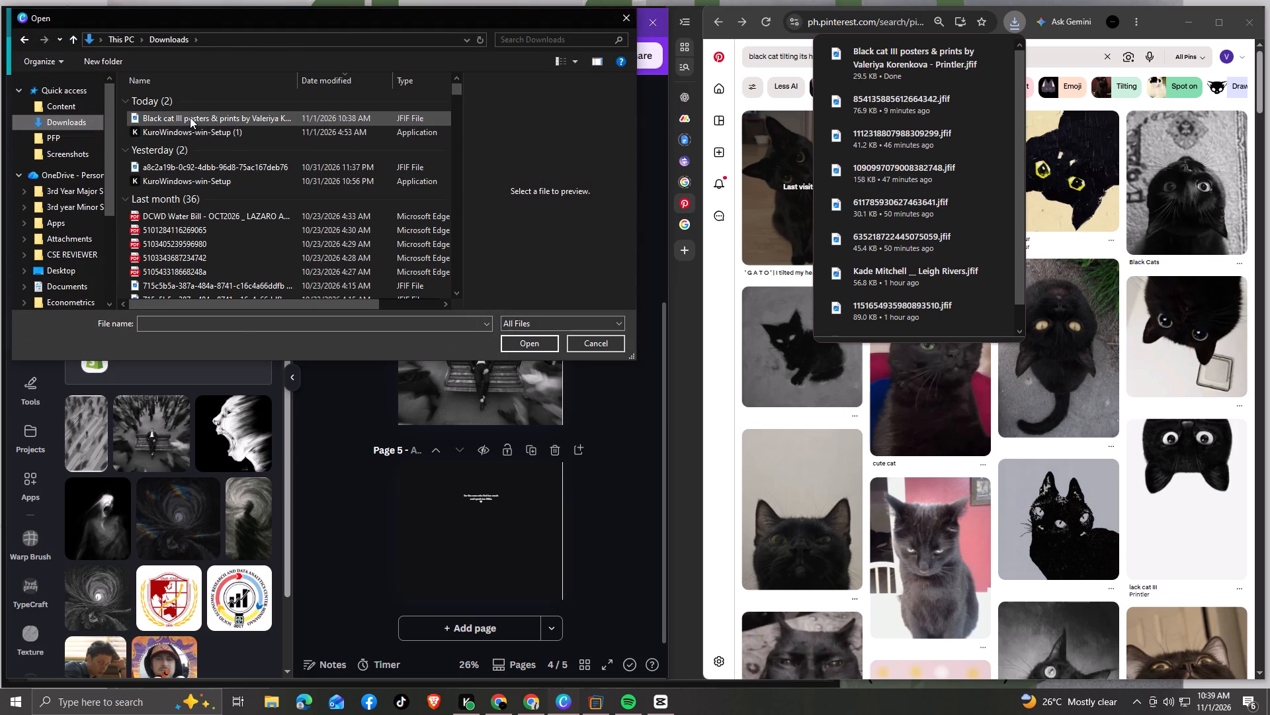
pyautogui.click(190, 117)
pyautogui.click(526, 342)
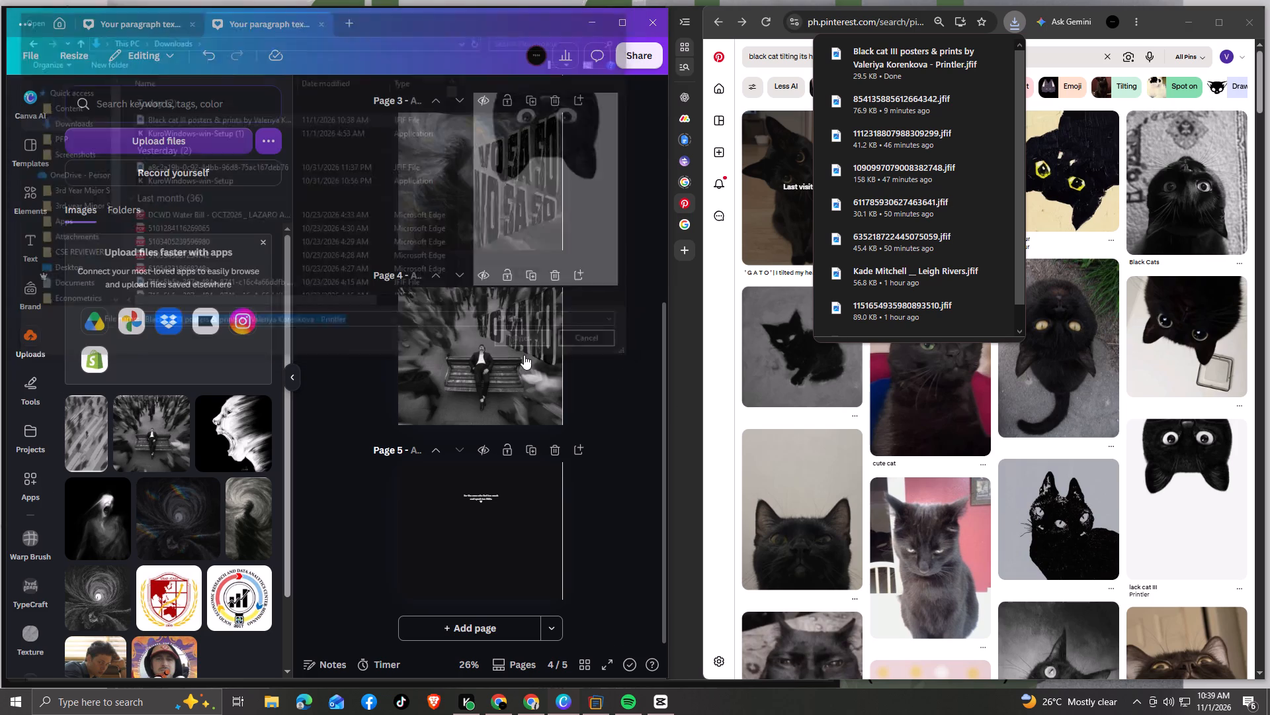
# Duplicate page 4, the design with the seated man on the bench.
pyautogui.scroll(-5, 505, 435)
pyautogui.scroll(4, 503, 434)
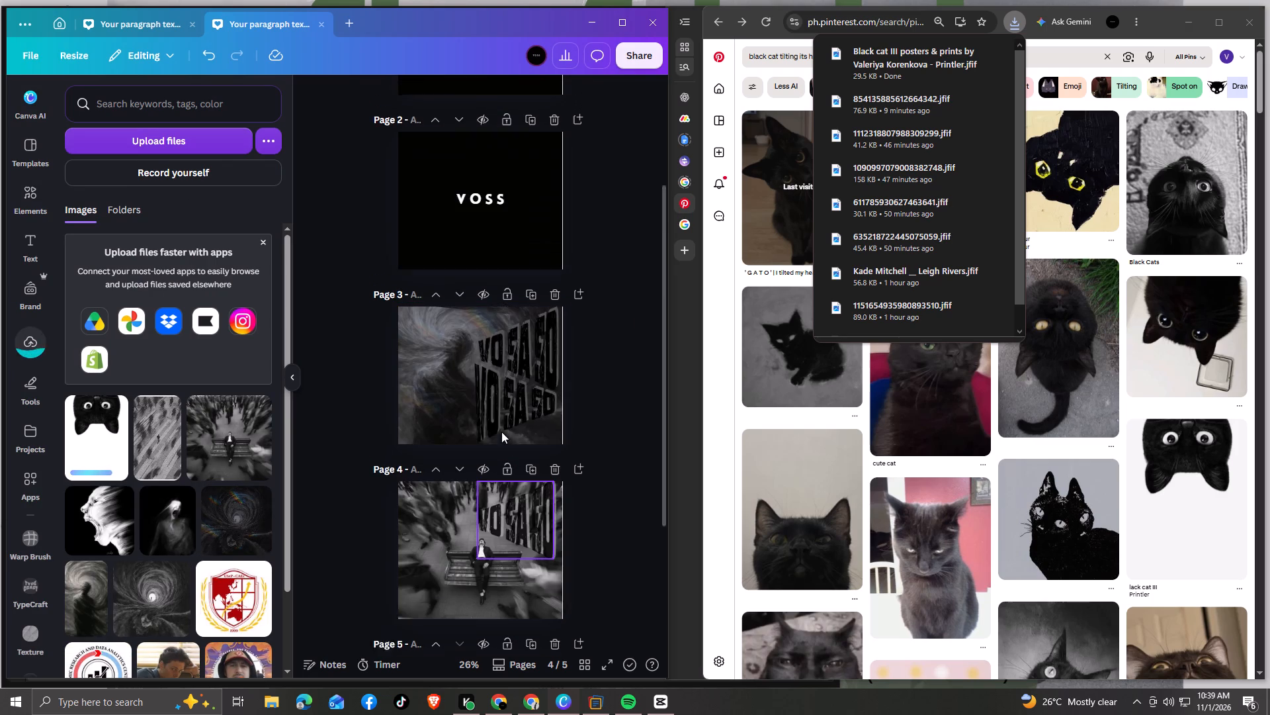
pyautogui.scroll(4, 501, 418)
pyautogui.scroll(-4, 502, 421)
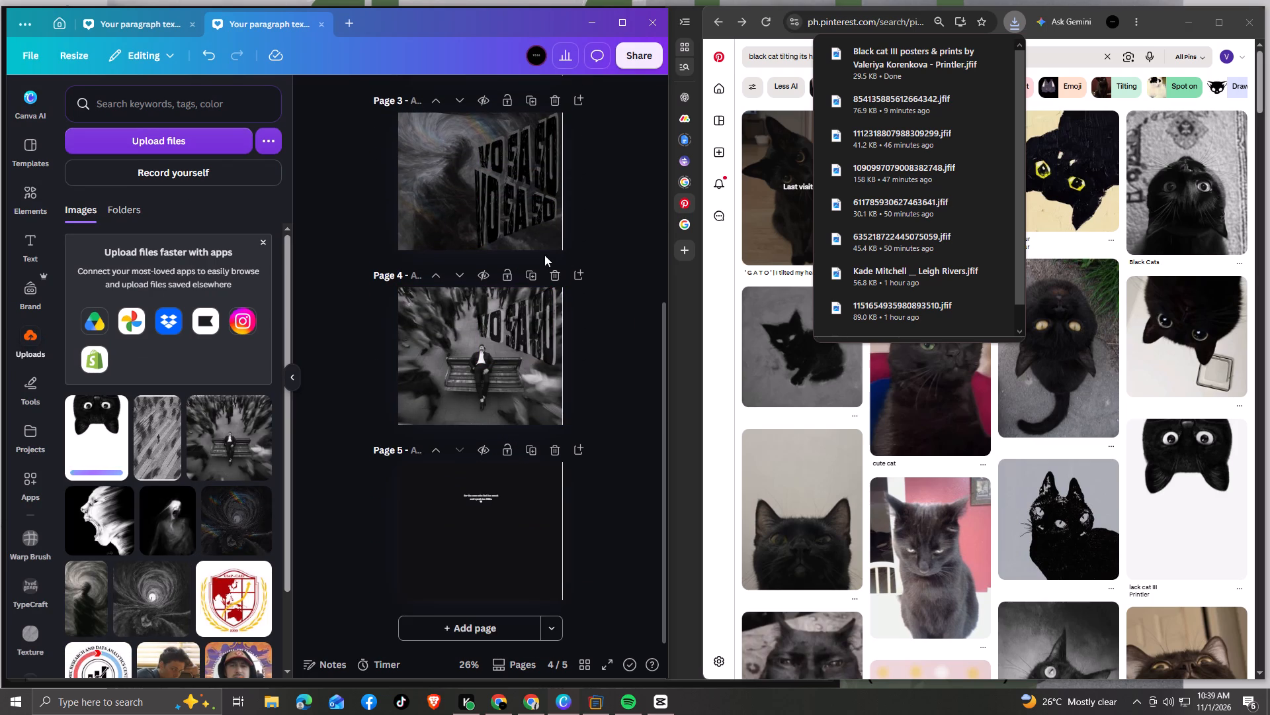
pyautogui.click(530, 278)
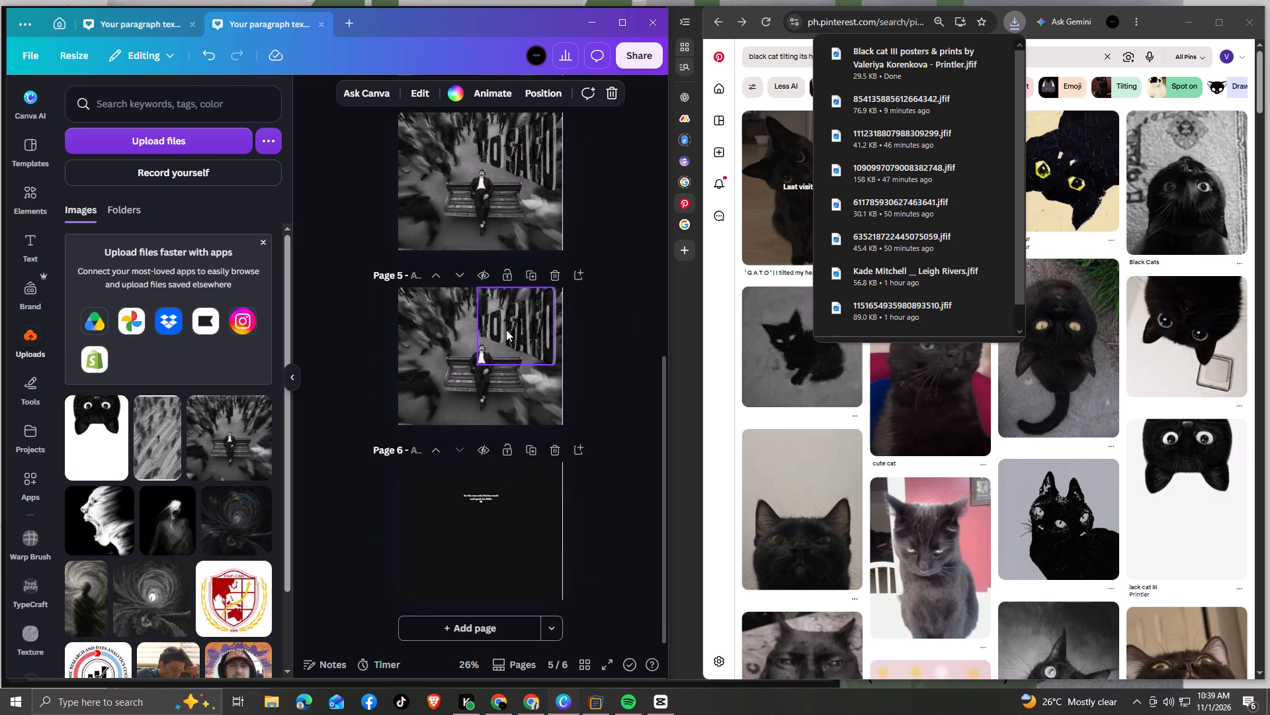
# Delete the warped VO SA SO lettering from the duplicated bench design on page 5.
pyautogui.click(506, 330)
pyautogui.press('BackSpace')
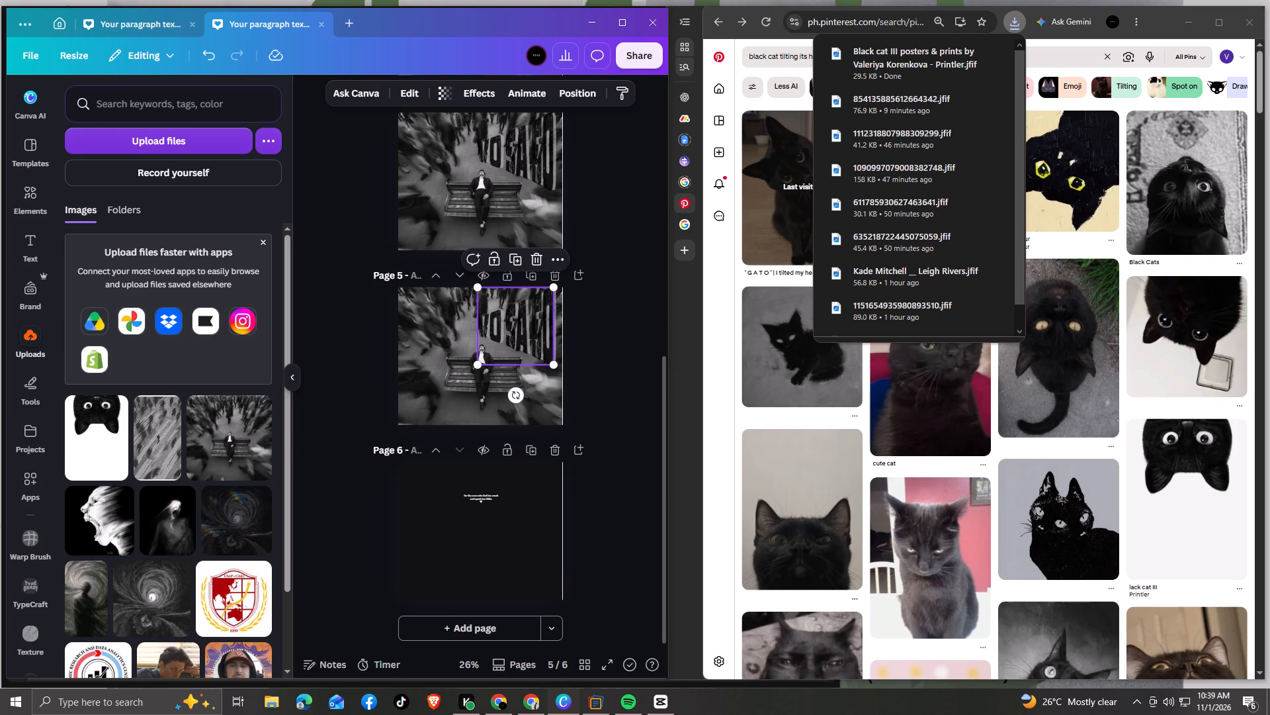
pyautogui.click(550, 318)
pyautogui.press('BackSpace')
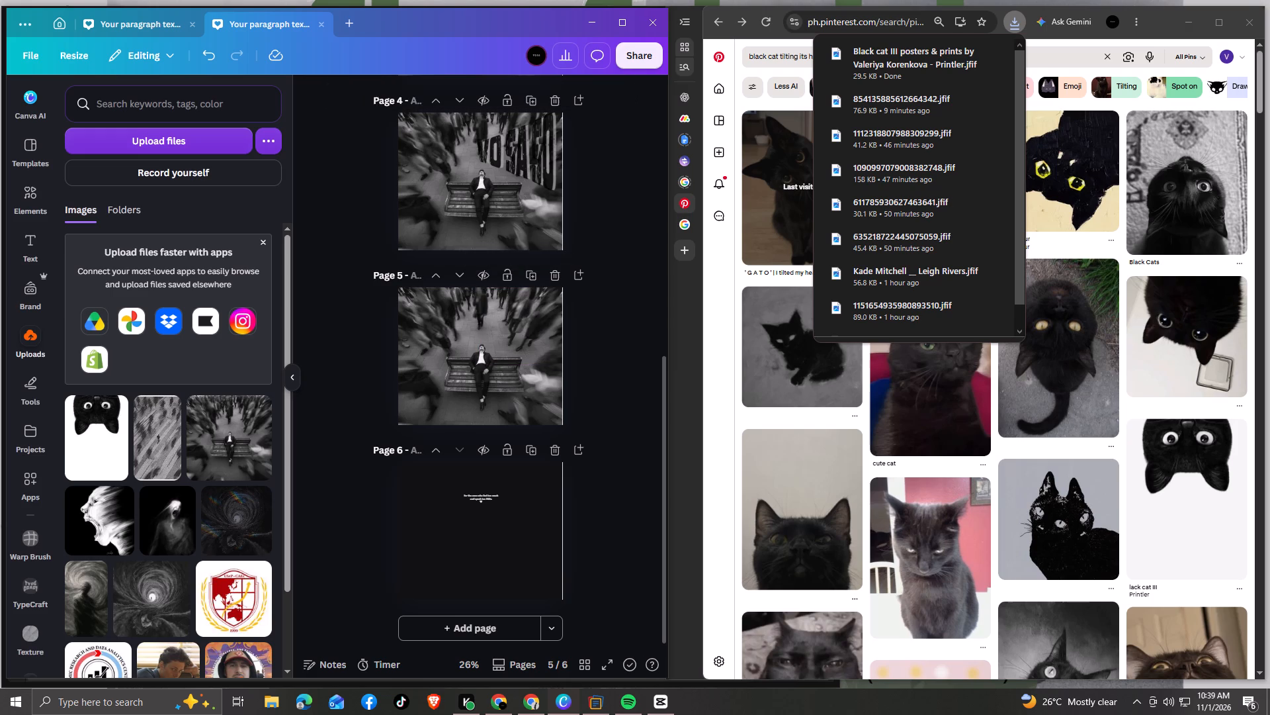
# Delete the bench photo with the seated man from page 5.
pyautogui.click(492, 363)
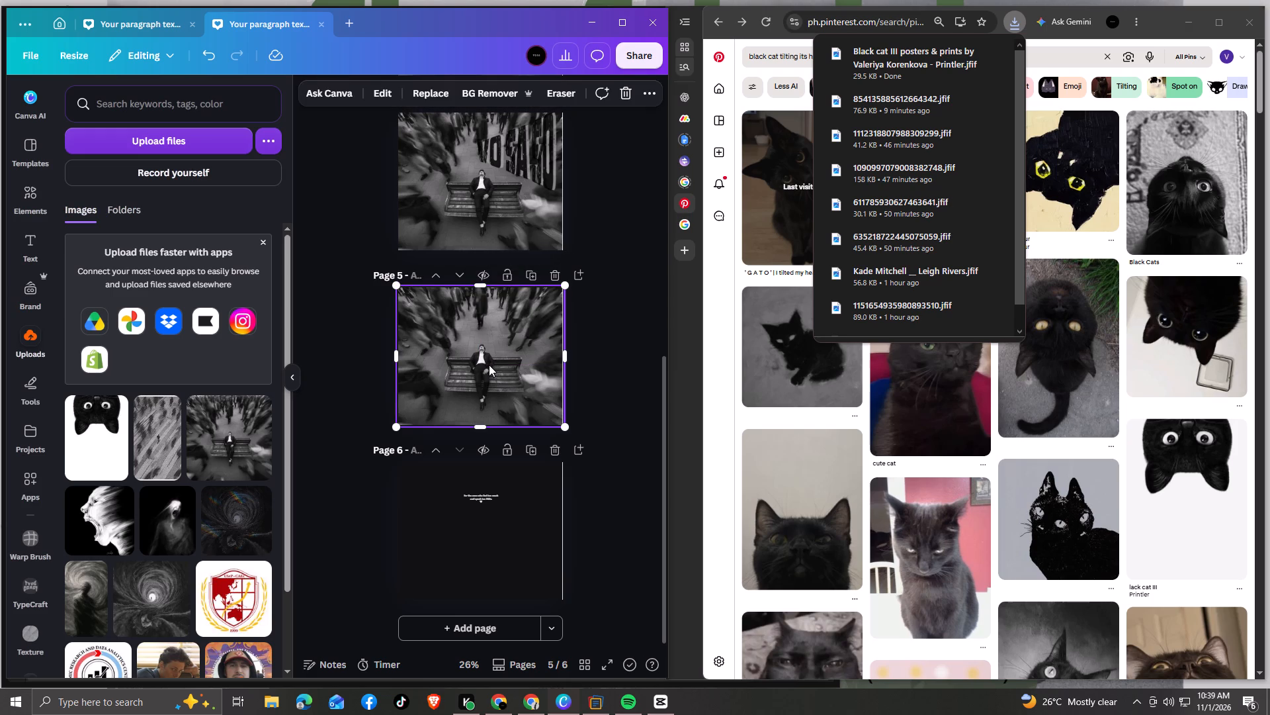
pyautogui.press('BackSpace')
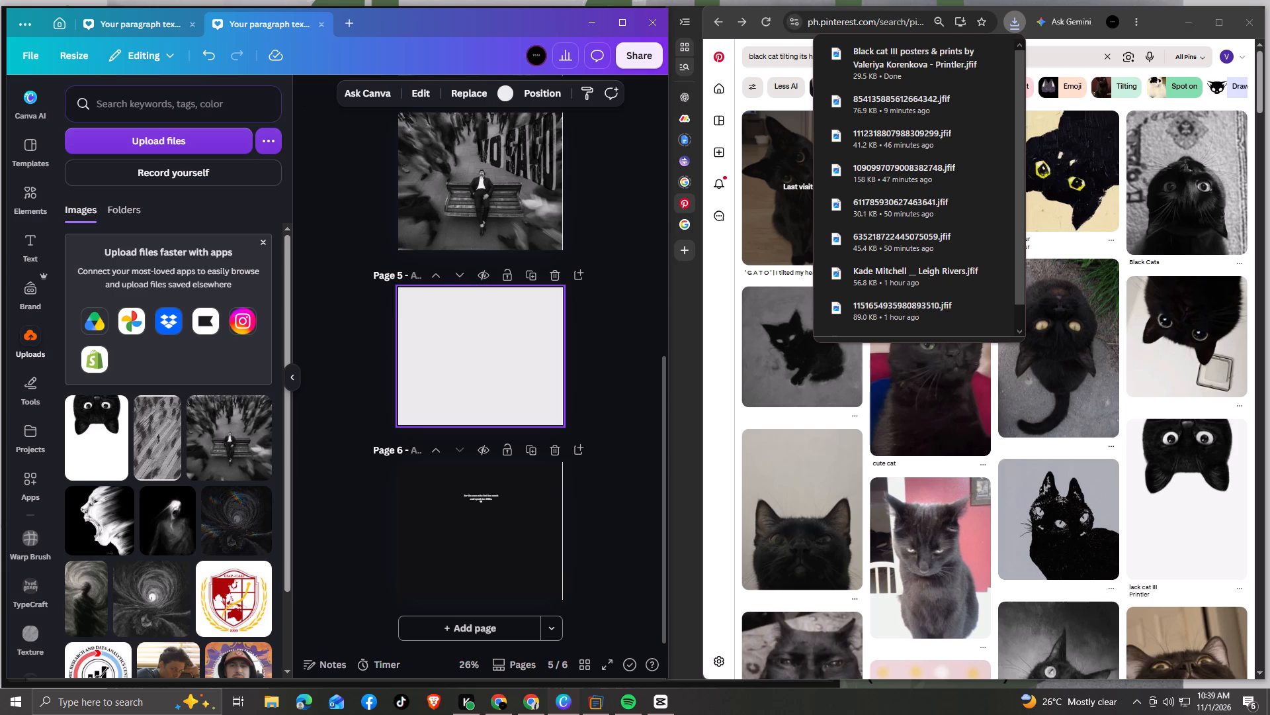
# Add the uploaded Black cat III image to page 5 and set it as the page background.
pyautogui.click(99, 434)
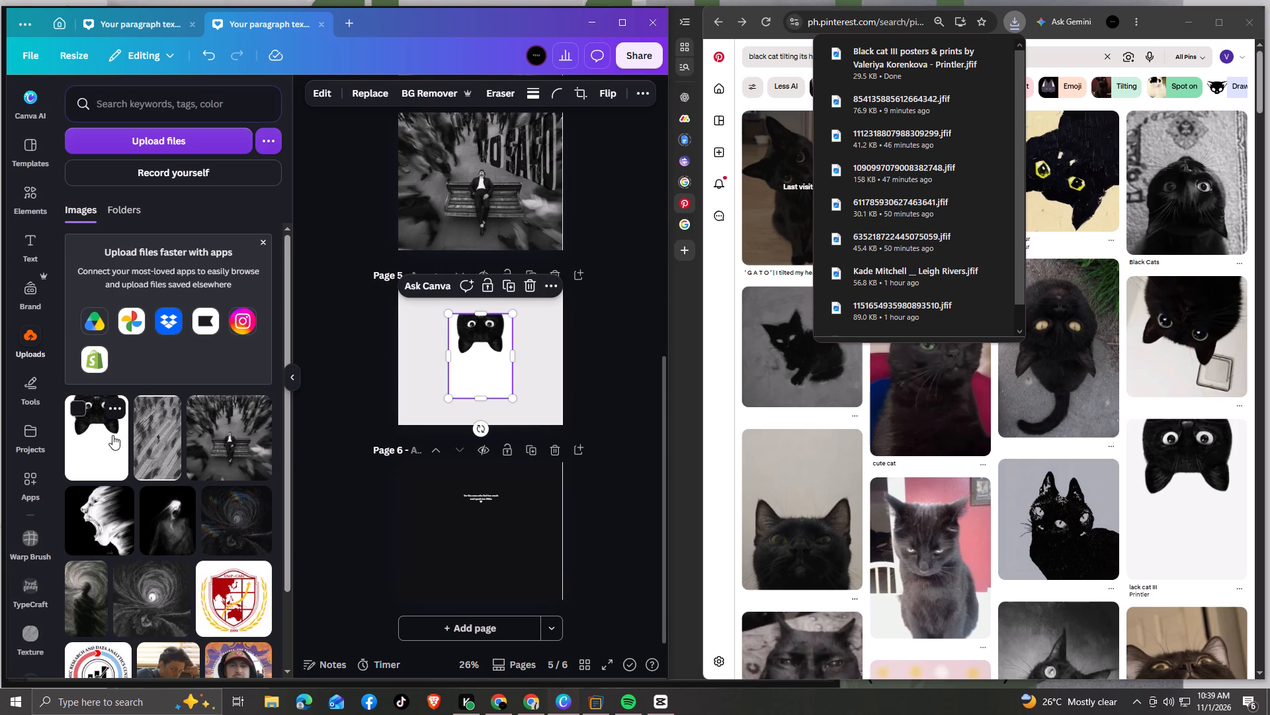
pyautogui.click(545, 286)
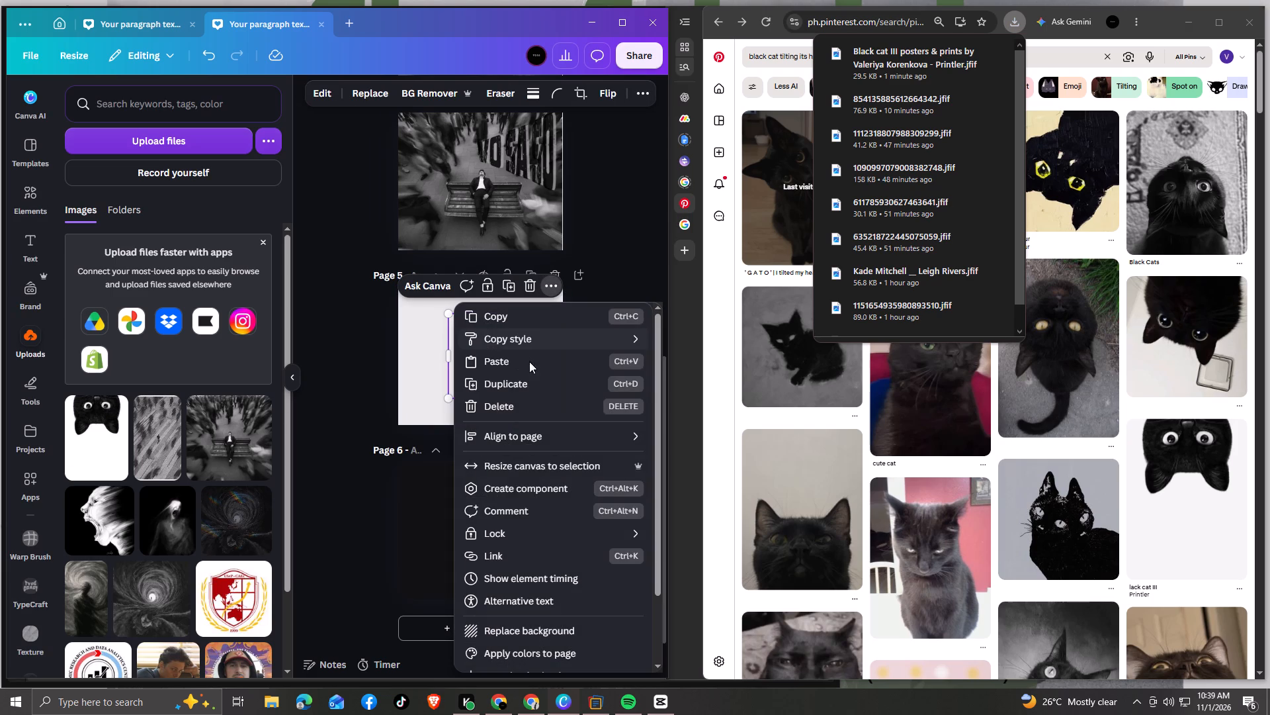
pyautogui.click(553, 627)
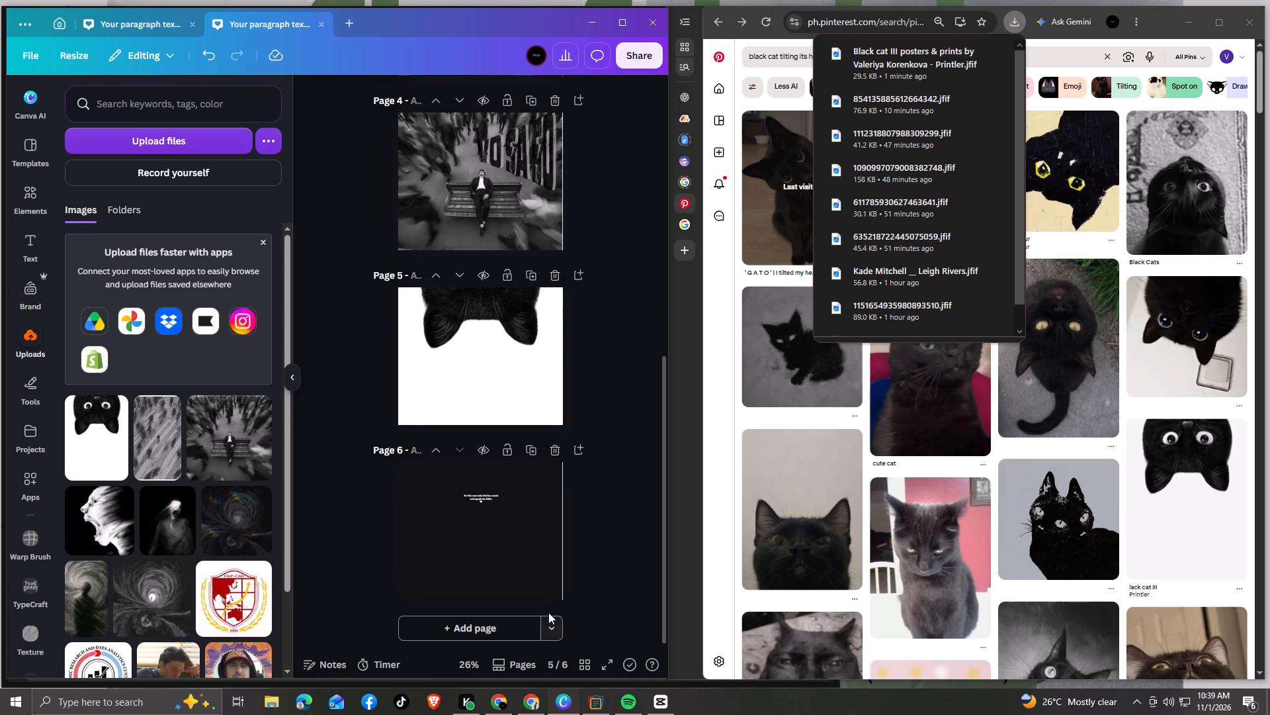
# Reposition the cat image within its crop on page 5 so both eyes show and the photo's top edge meets the page top.
pyautogui.doubleClick(503, 316)
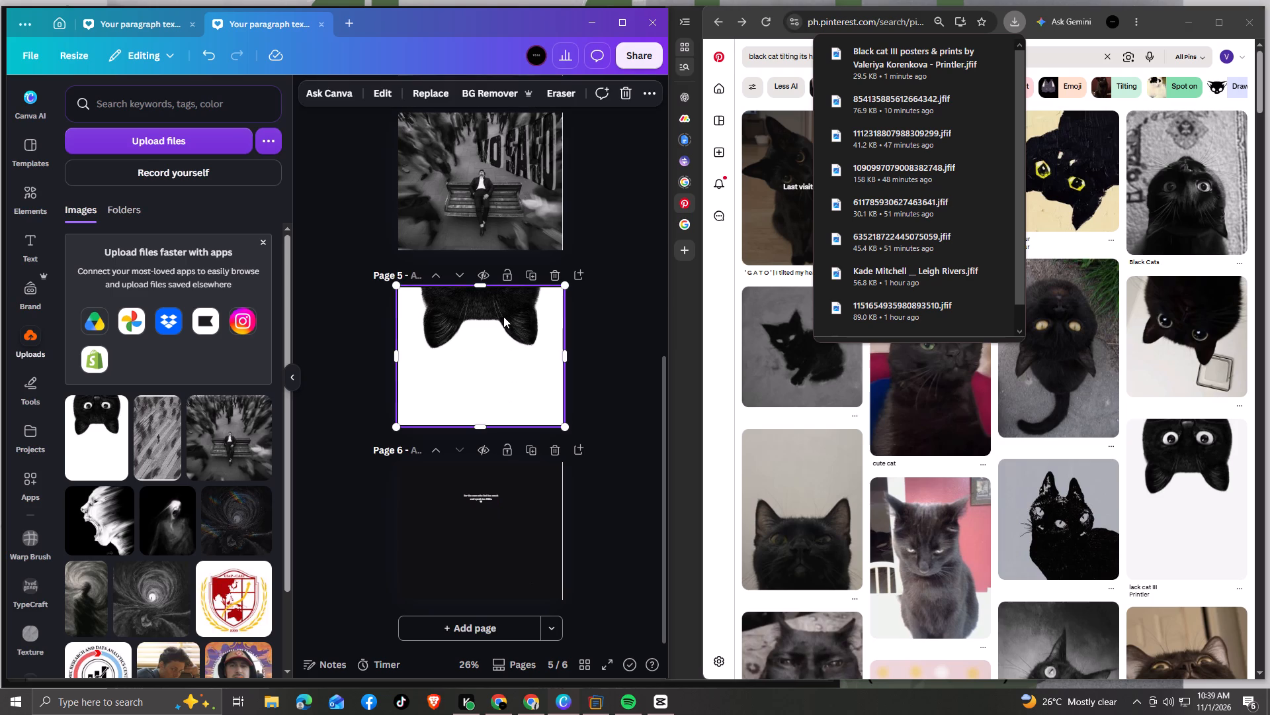
pyautogui.moveTo(508, 309); pyautogui.dragTo(511, 333)
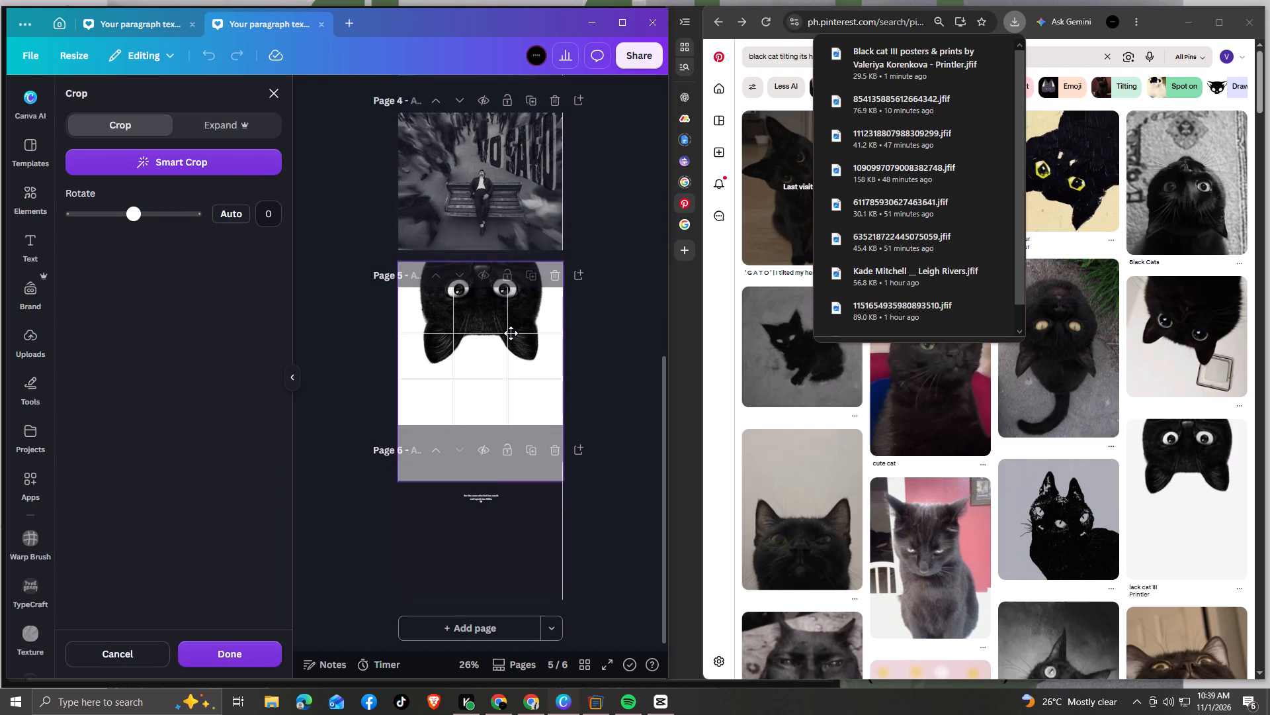
pyautogui.moveTo(511, 333); pyautogui.dragTo(513, 353)
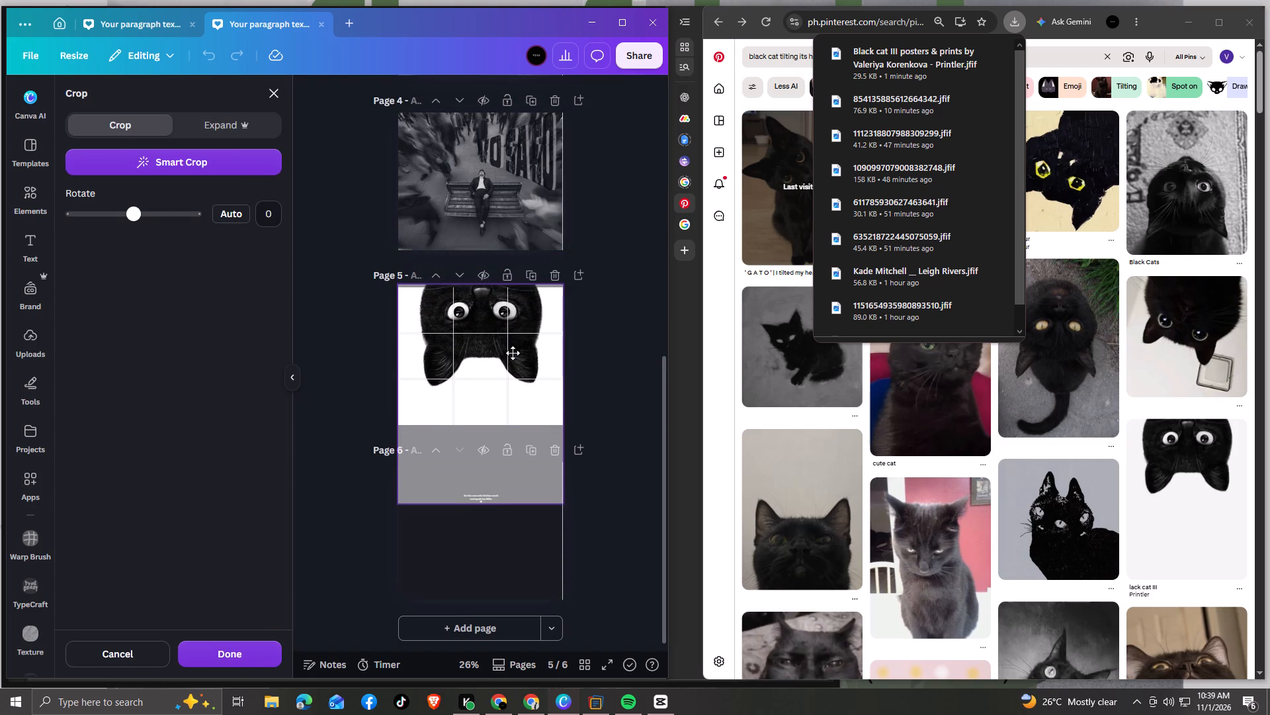
pyautogui.moveTo(513, 353); pyautogui.dragTo(514, 359)
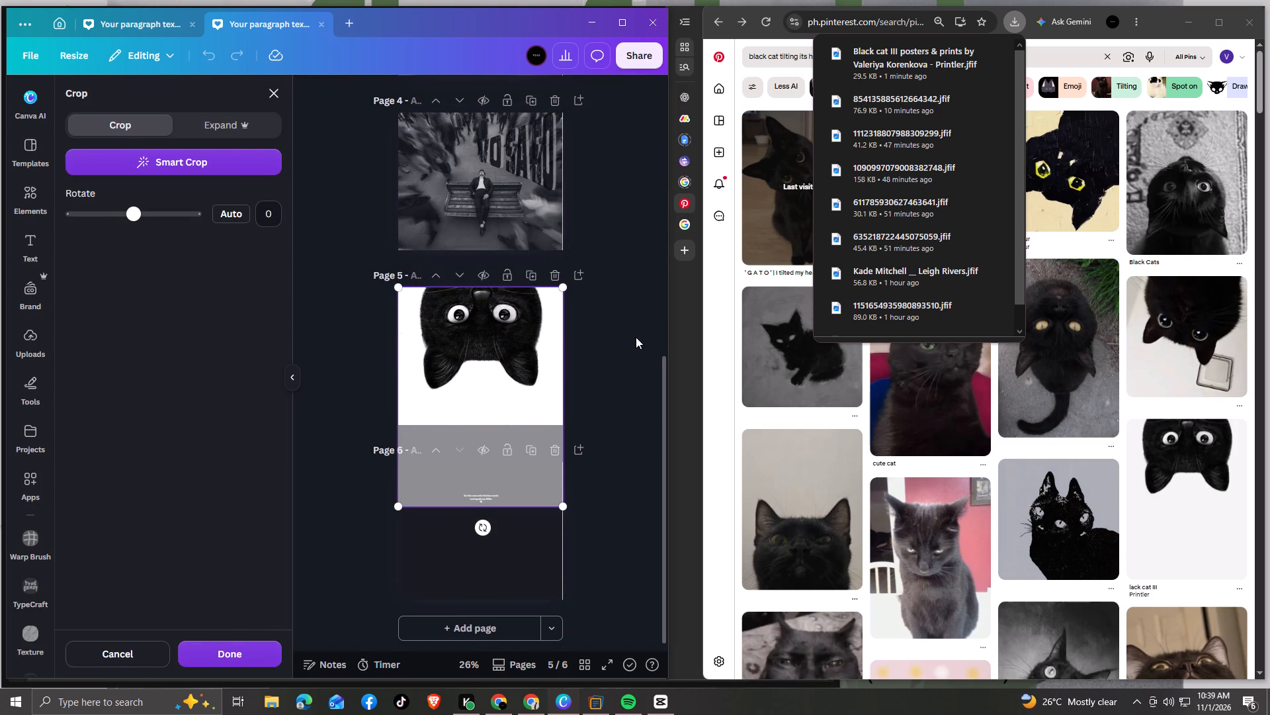
pyautogui.click(636, 337)
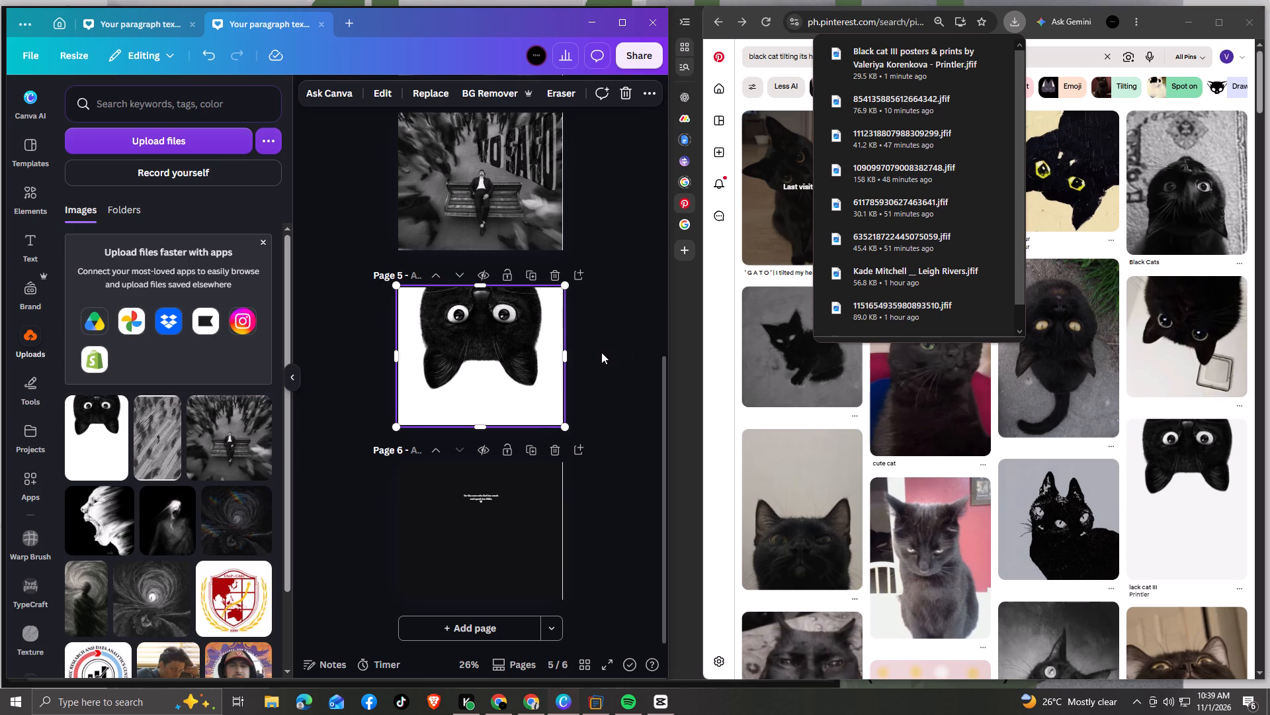
# Shrink the cat image on page 5 and centre it horizontally against the page's top edge.
pyautogui.moveTo(565, 427); pyautogui.dragTo(554, 412)
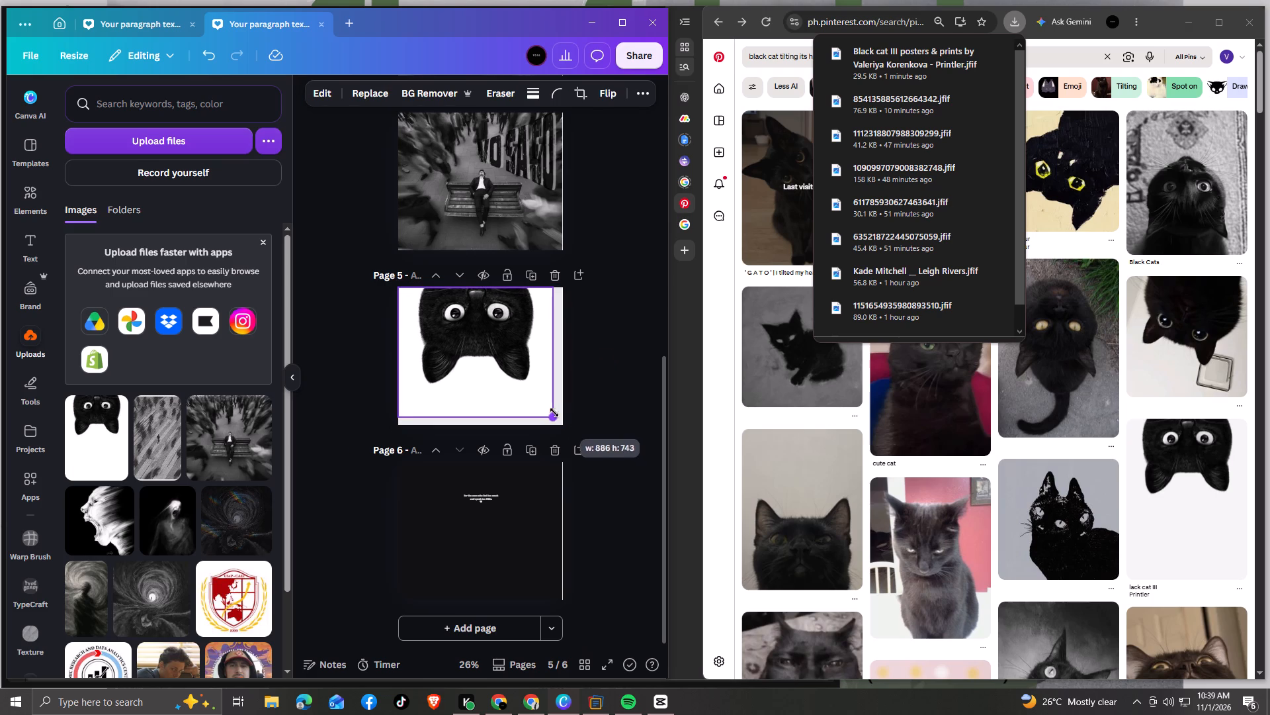
pyautogui.moveTo(554, 412); pyautogui.dragTo(545, 408)
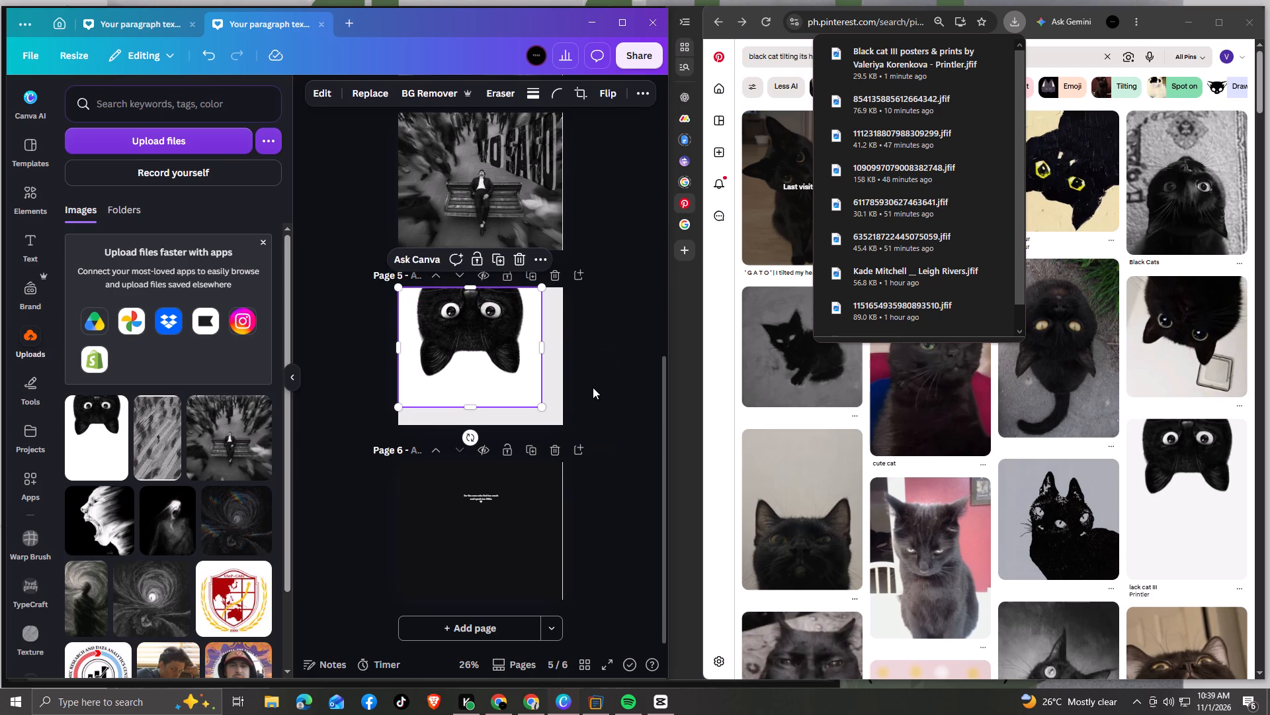
pyautogui.click(599, 384)
pyautogui.moveTo(471, 352); pyautogui.dragTo(480, 352)
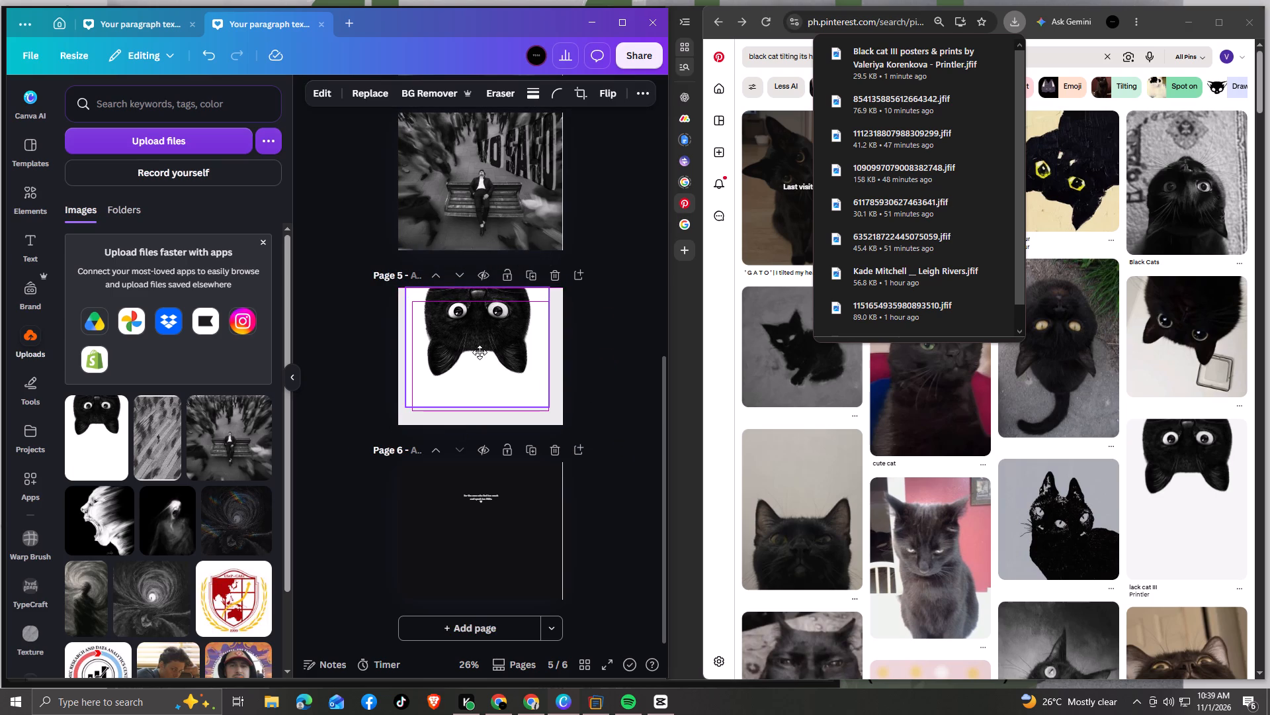
pyautogui.moveTo(480, 352); pyautogui.dragTo(484, 352)
pyautogui.moveTo(646, 330); pyautogui.dragTo(633, 337)
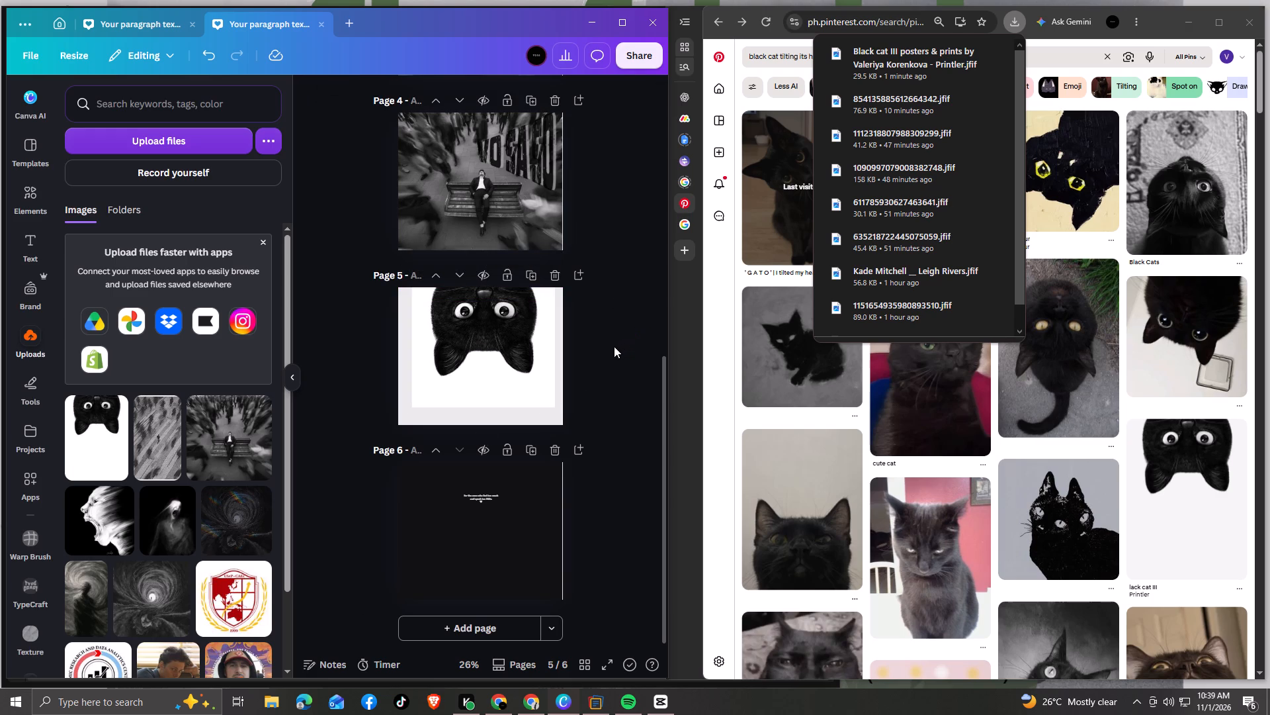
# Scale the cat image on page 5 down further to about 782 × 656, keeping it at the top edge.
pyautogui.click(290, 384)
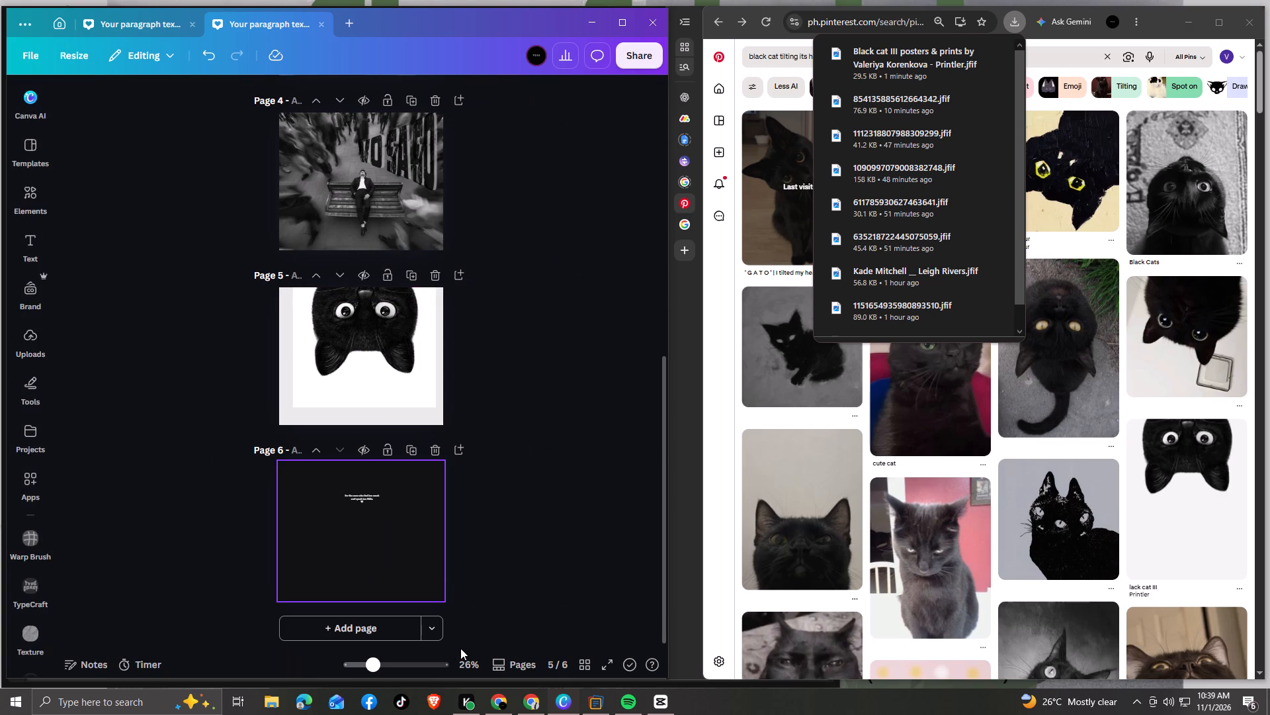
pyautogui.moveTo(369, 666); pyautogui.dragTo(399, 663)
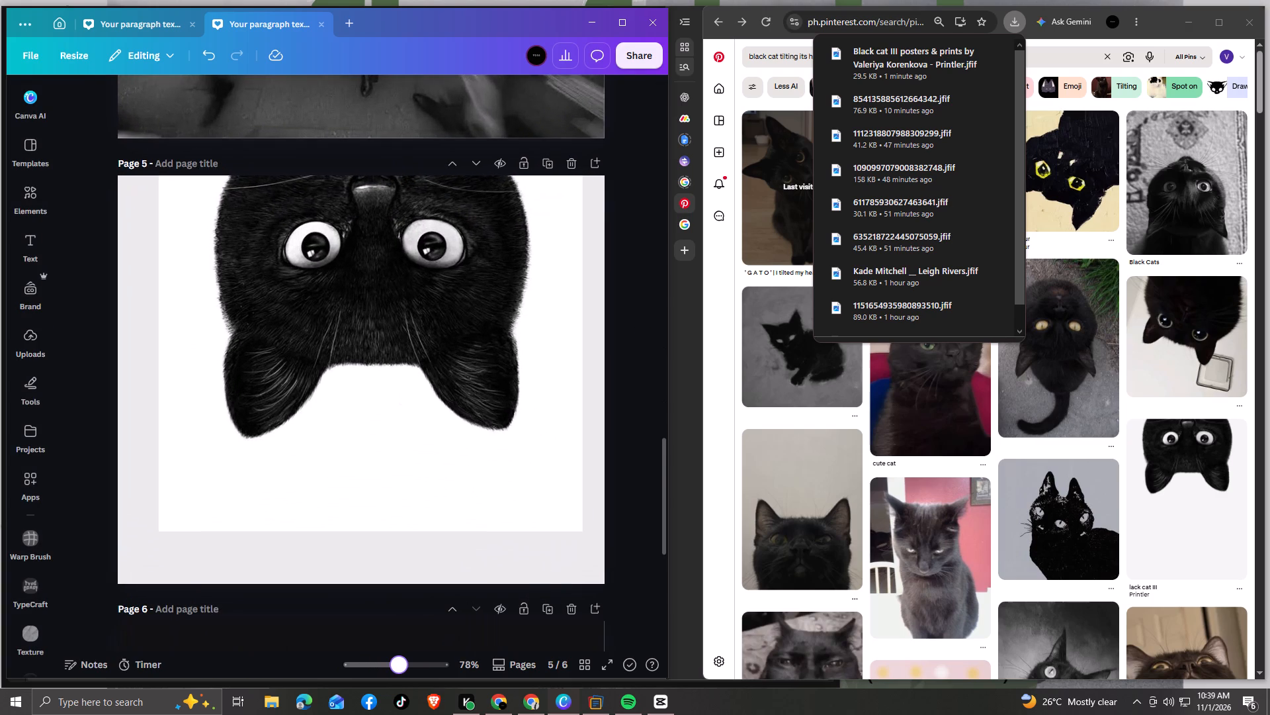
pyautogui.moveTo(399, 663); pyautogui.dragTo(398, 663)
pyautogui.click(397, 381)
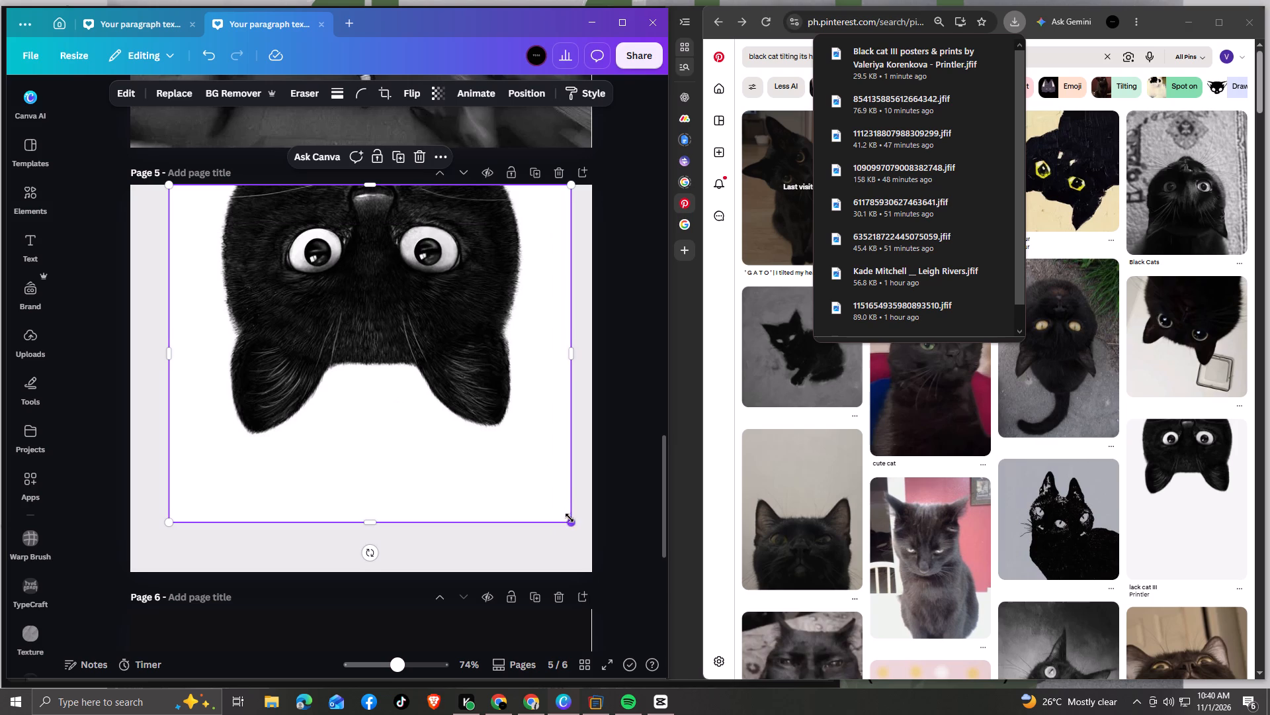
pyautogui.moveTo(570, 523); pyautogui.dragTo(556, 505)
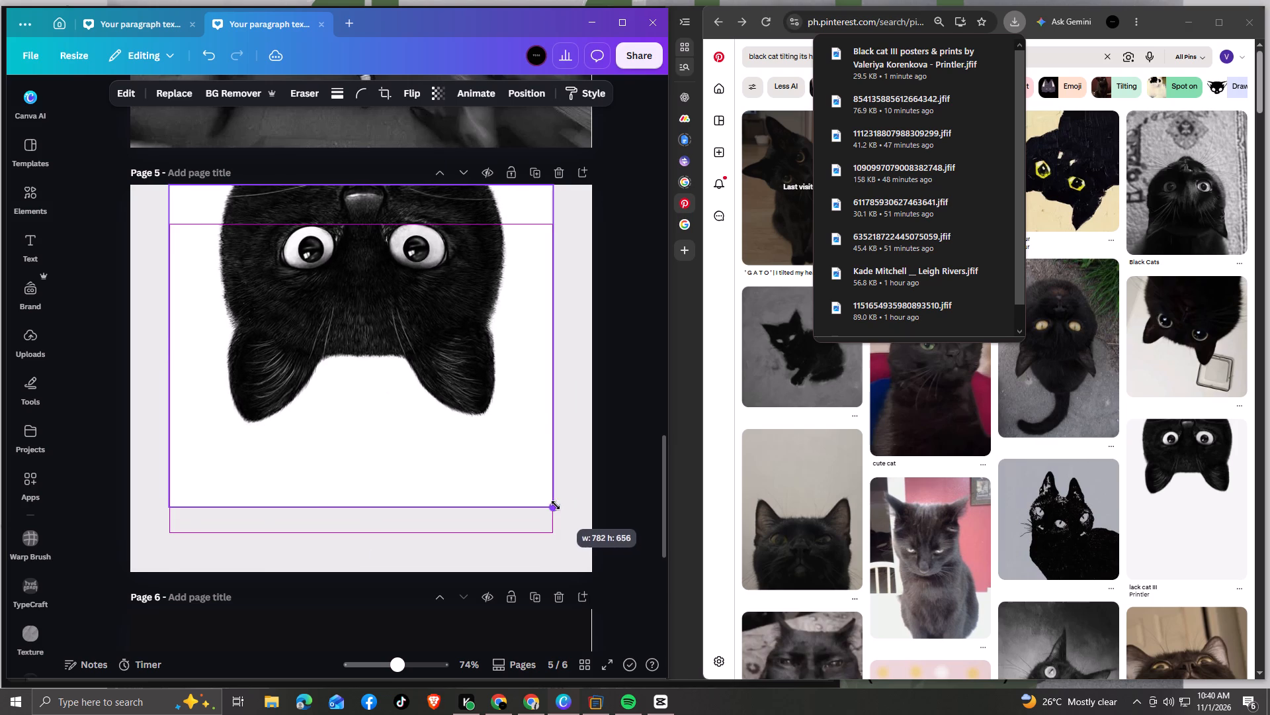
pyautogui.moveTo(556, 505); pyautogui.dragTo(556, 504)
pyautogui.click(408, 334)
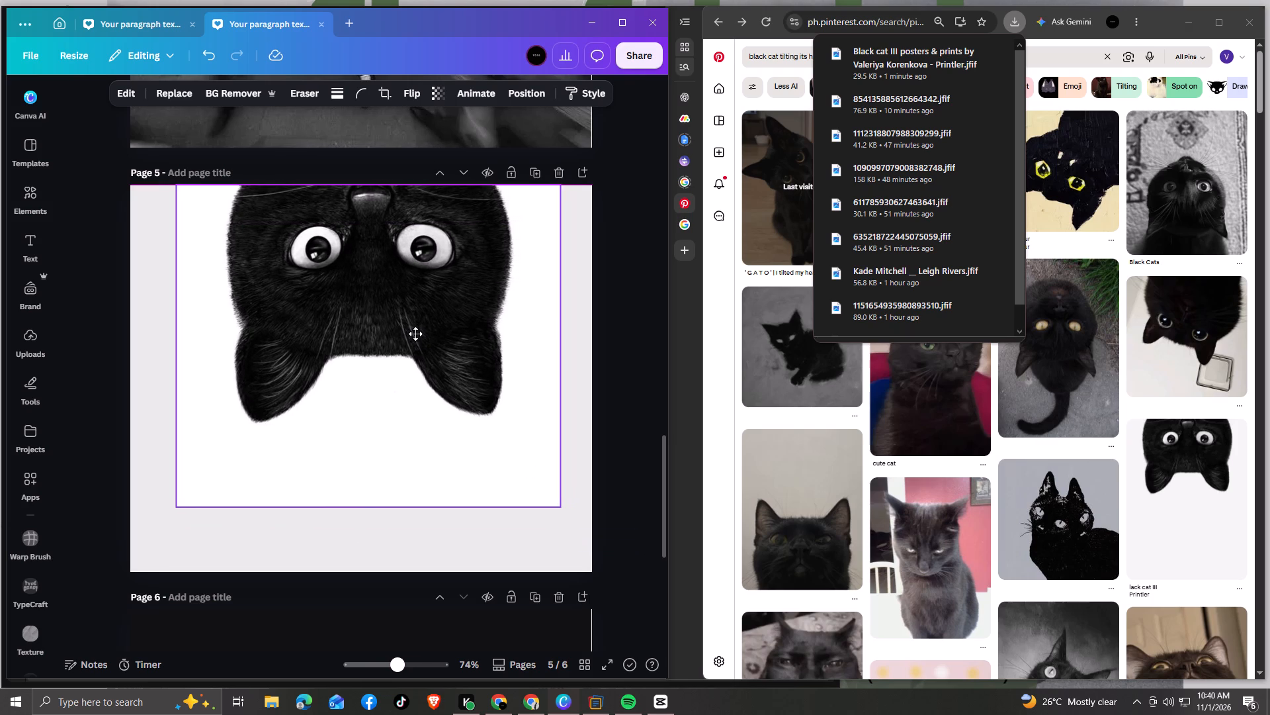
pyautogui.click(623, 365)
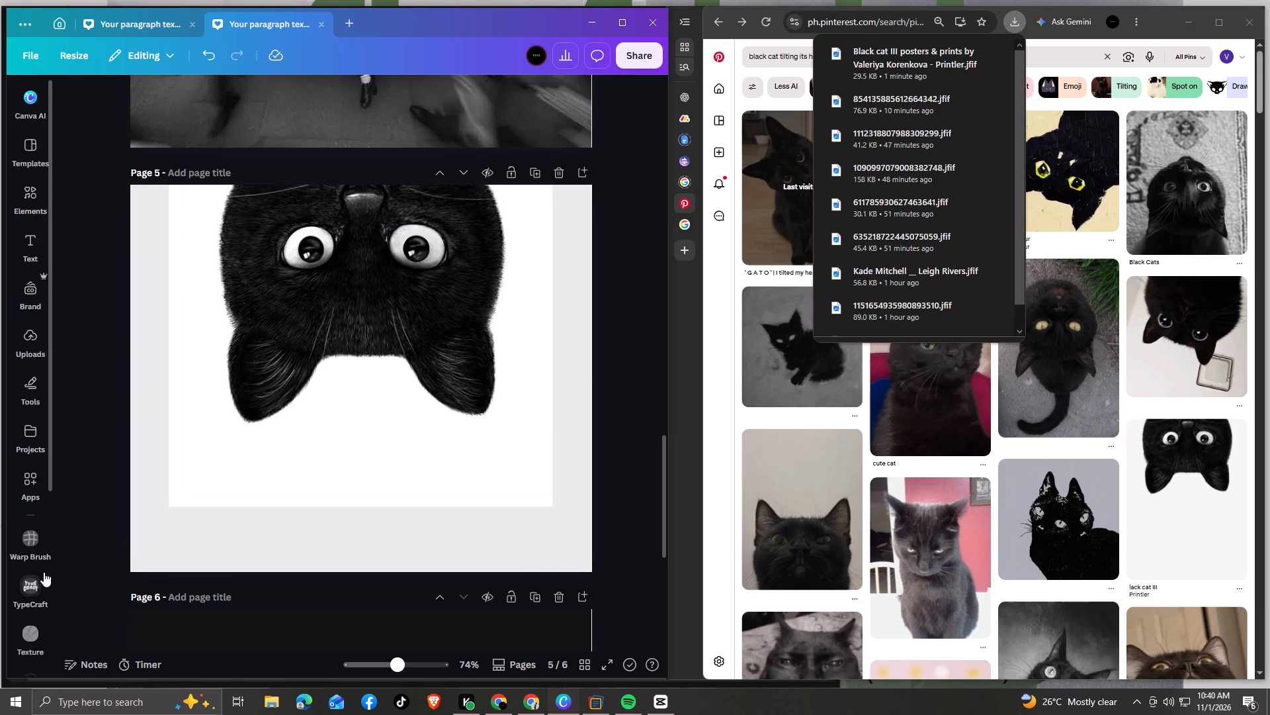
# In TypeCraft, replace the sample text with VOSS.
pyautogui.click(27, 596)
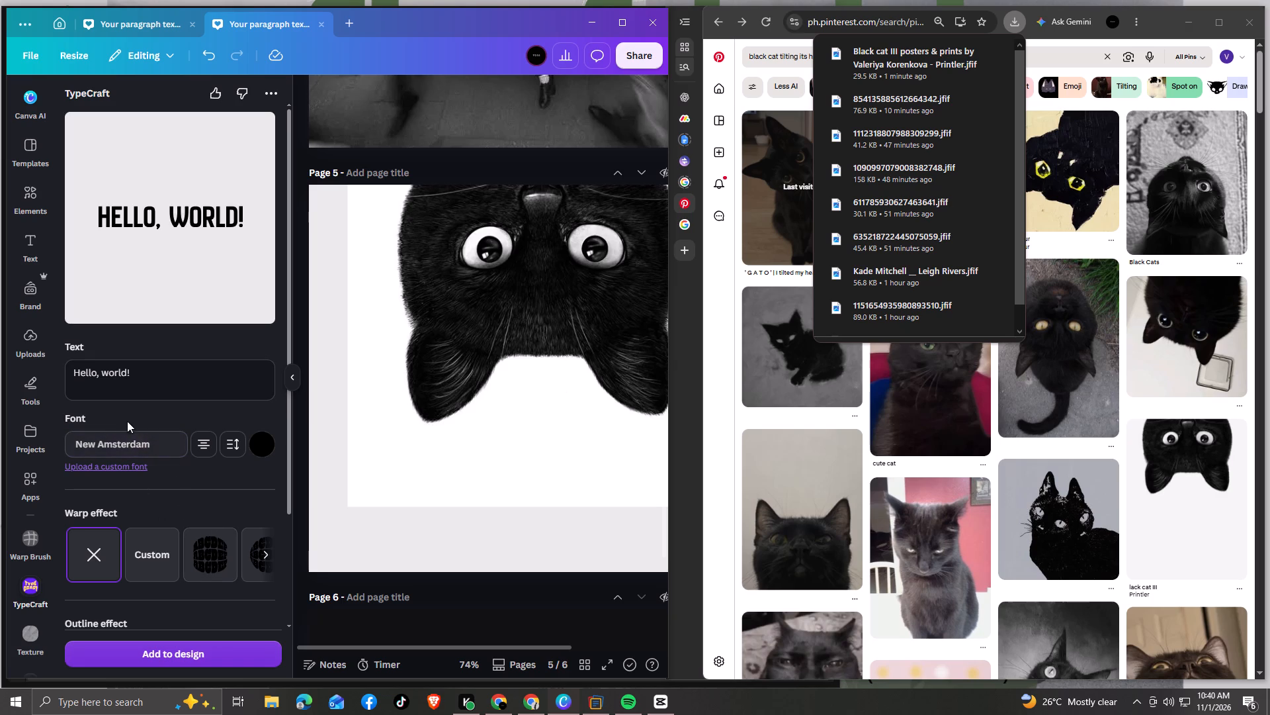
pyautogui.moveTo(140, 367); pyautogui.dragTo(71, 379)
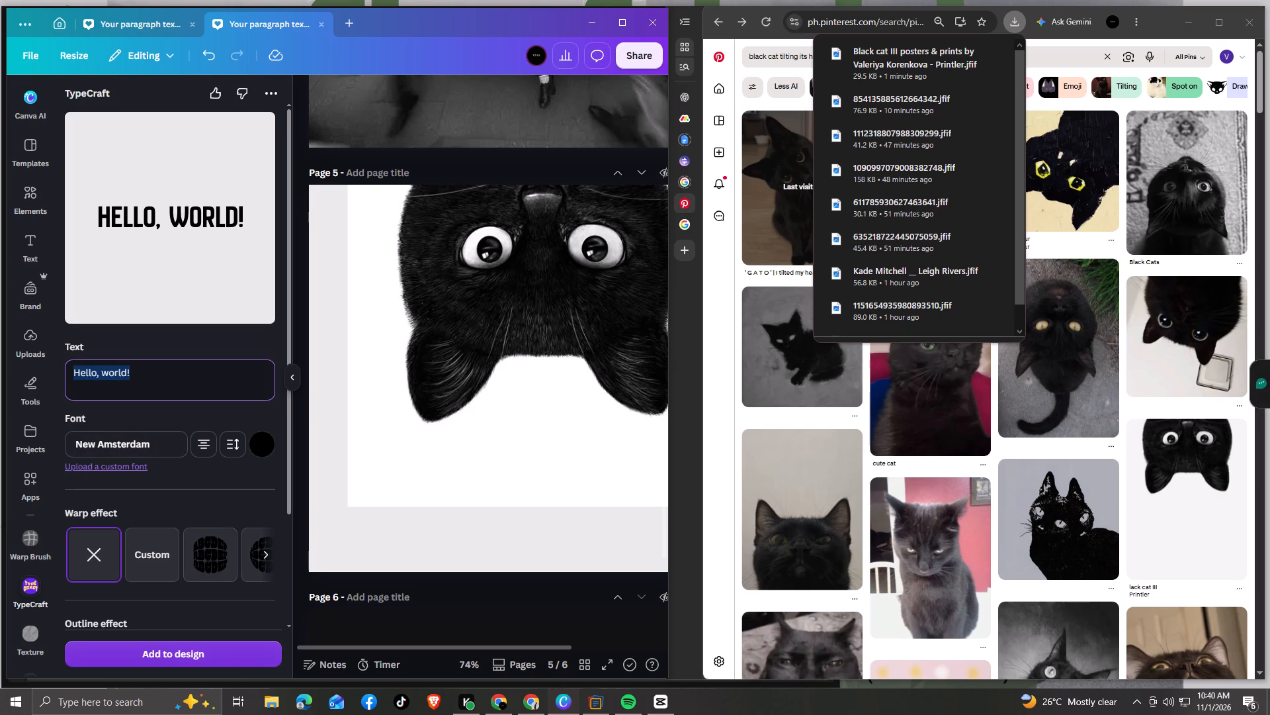
pyautogui.press('BackSpace')
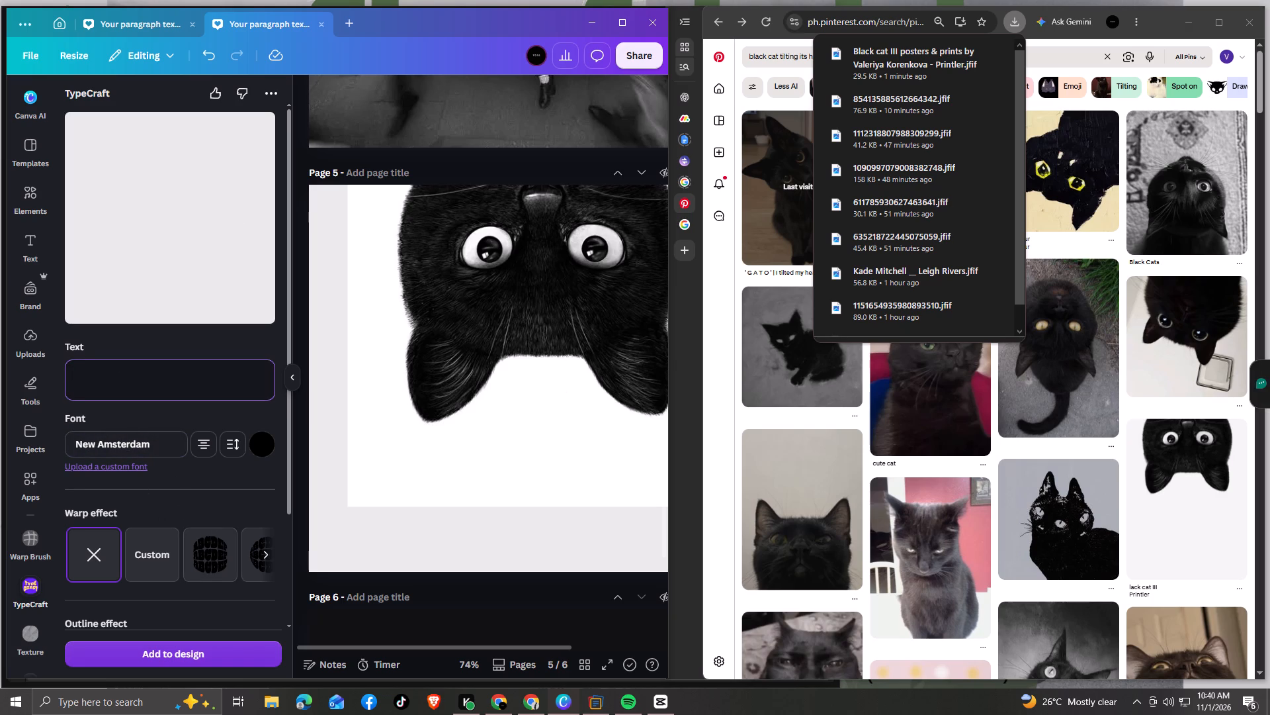
pyautogui.hotkey('shift', 'v')
pyautogui.write('OSS')
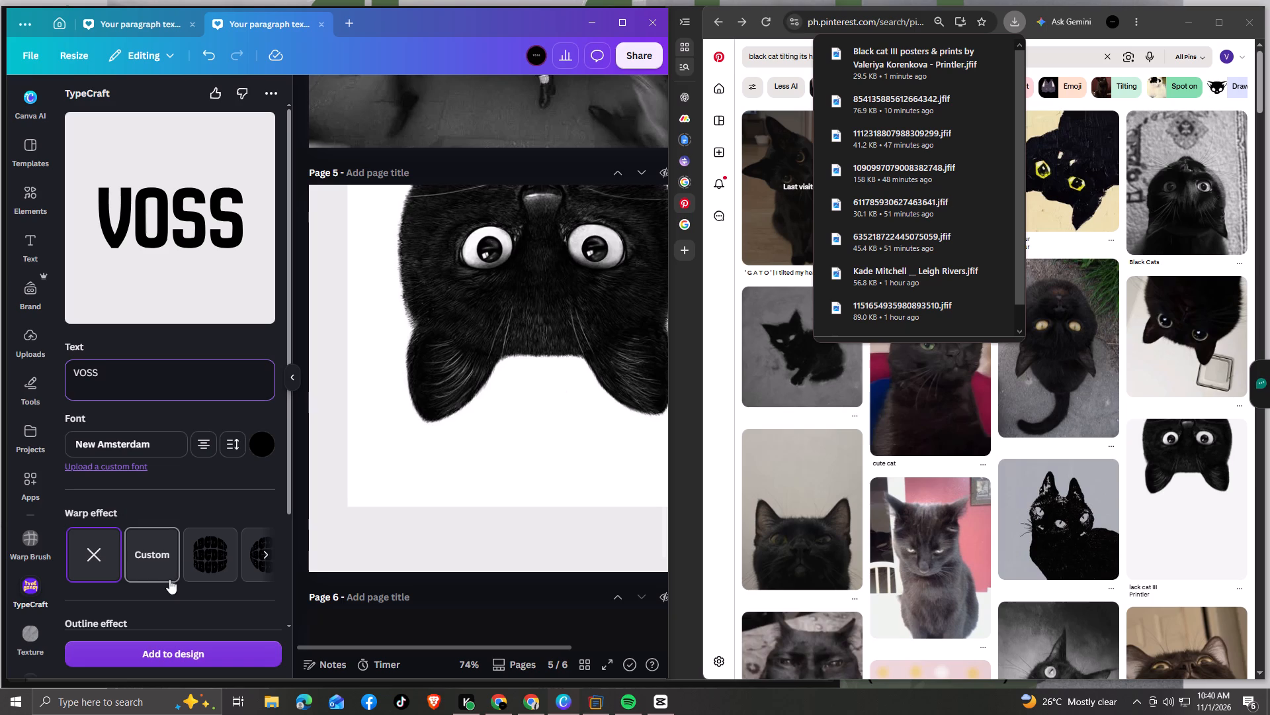
# Compare the arched warp effects on the VOSS lettering and apply the one with an arched top and nearly flat base.
pyautogui.click(261, 552)
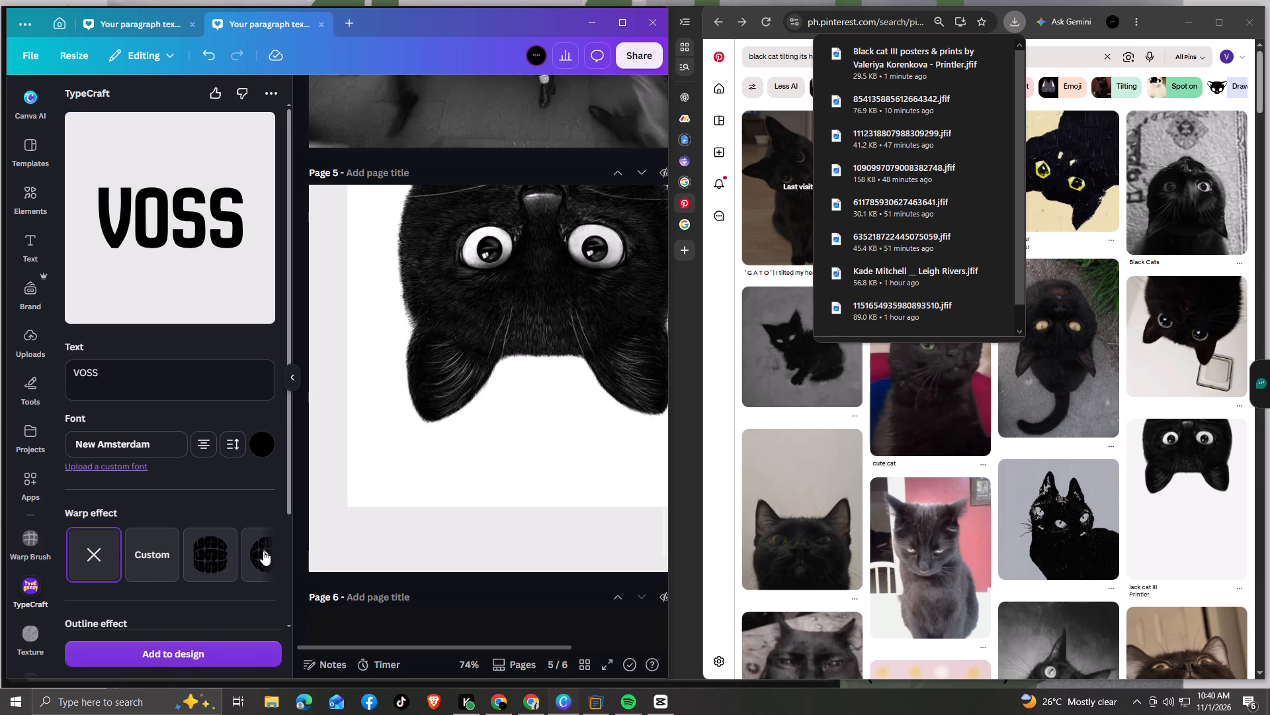
pyautogui.click(262, 549)
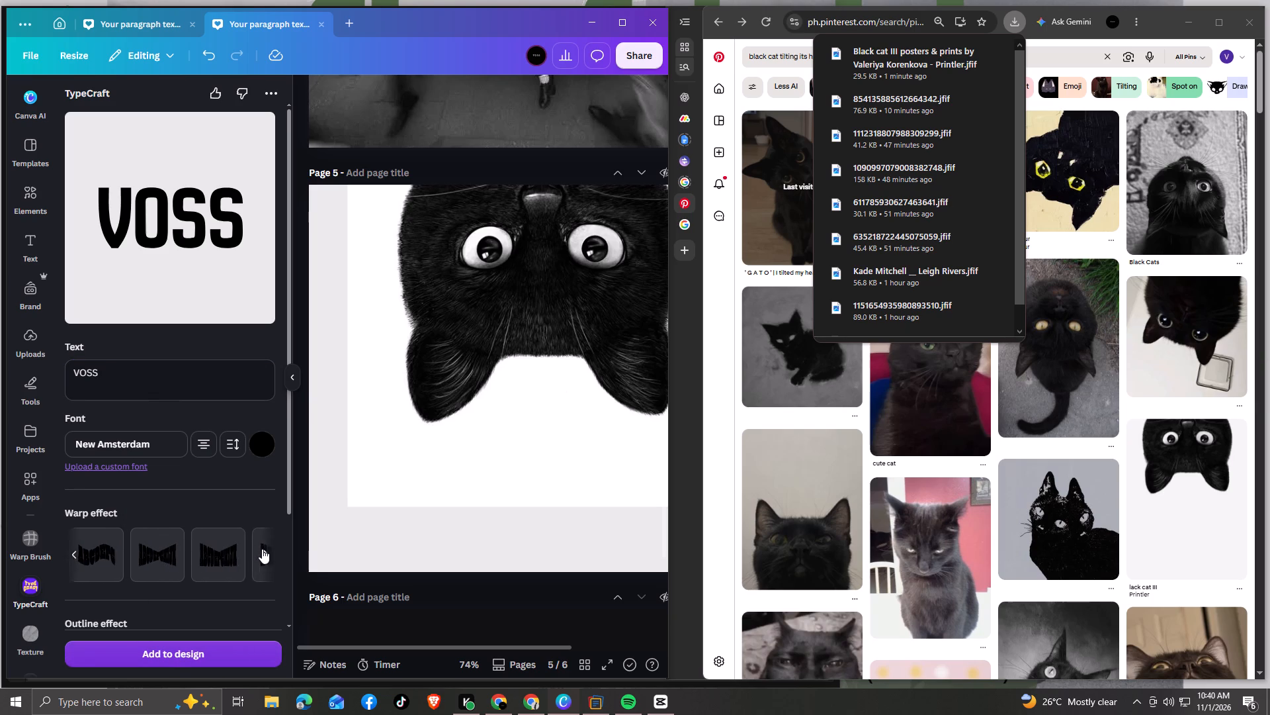
pyautogui.click(263, 549)
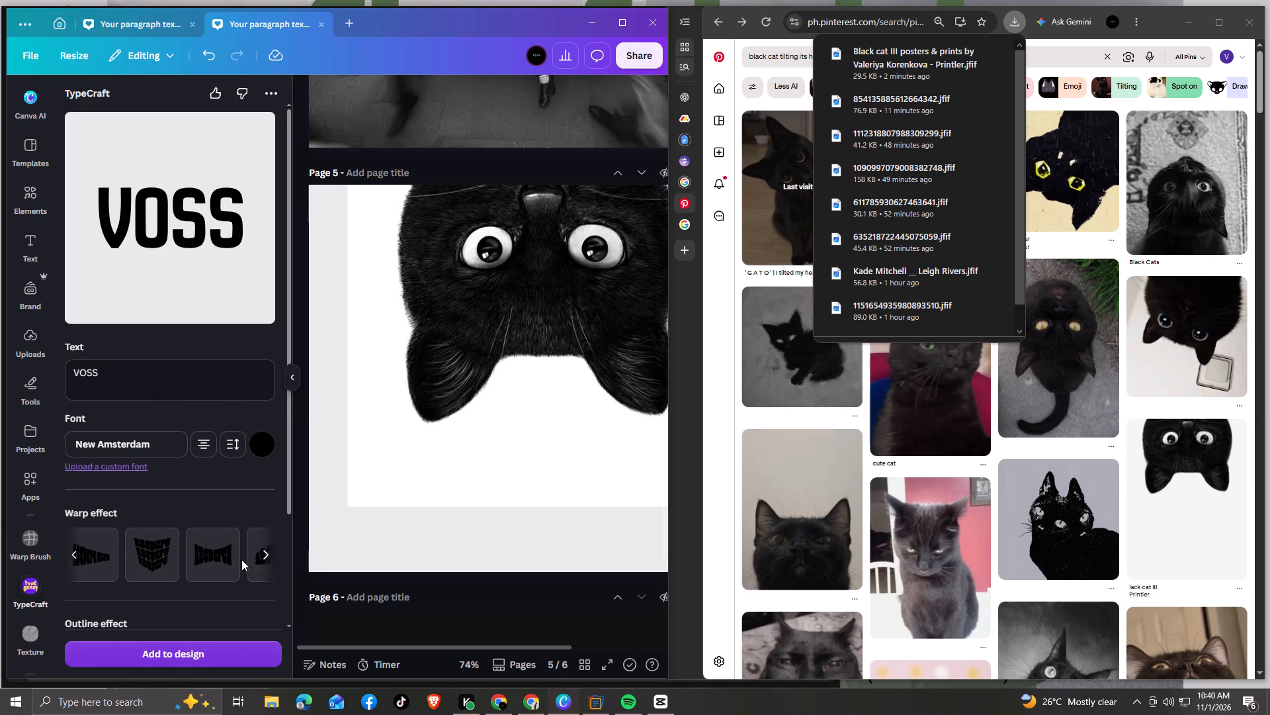
pyautogui.click(264, 549)
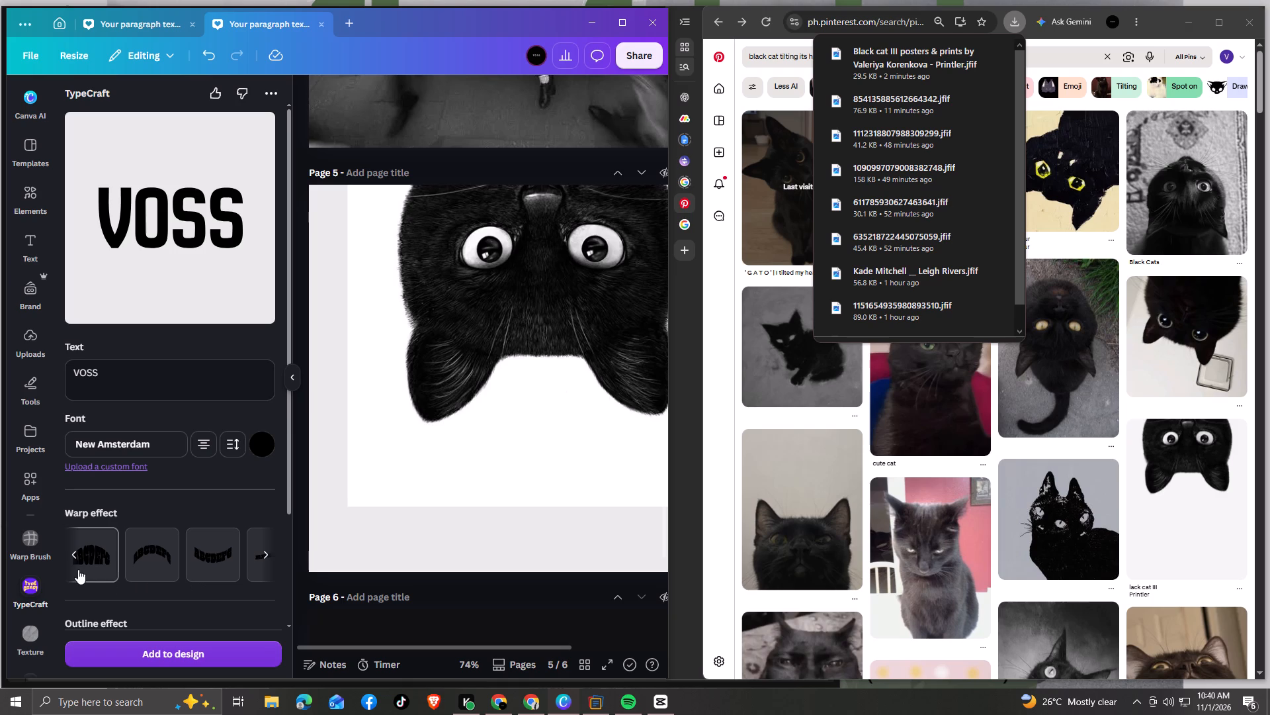
pyautogui.click(101, 569)
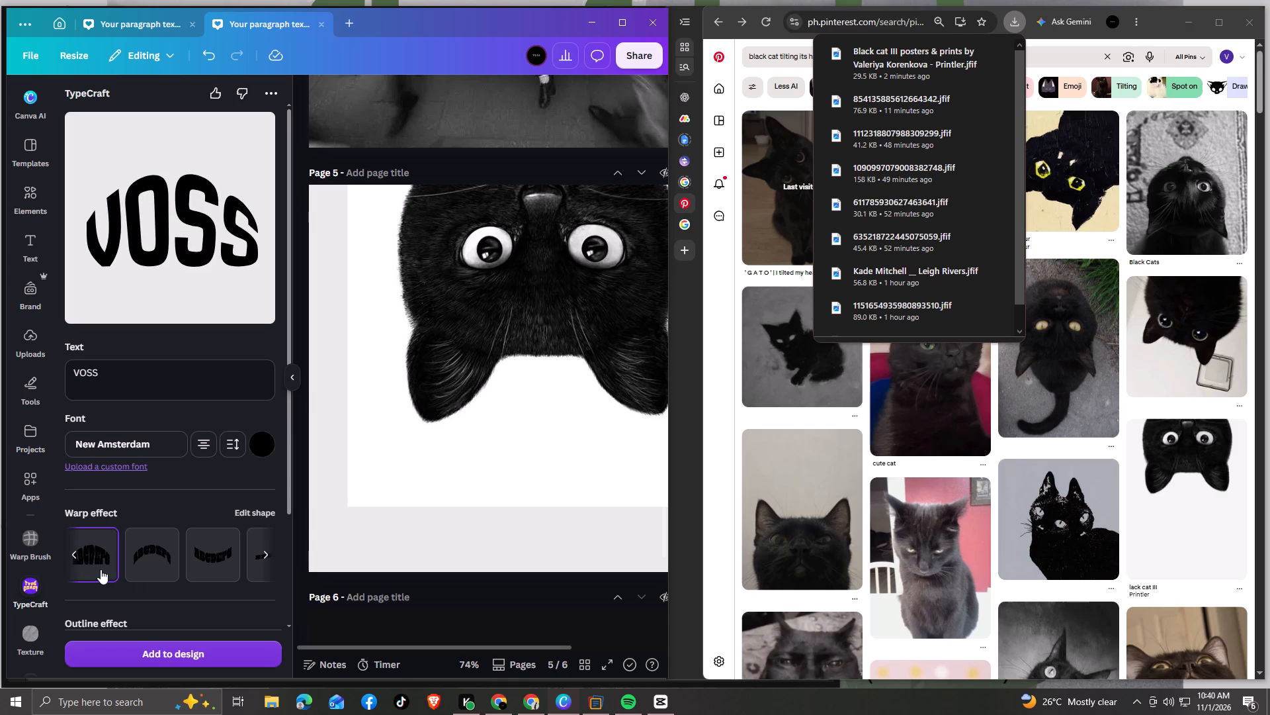
pyautogui.click(204, 563)
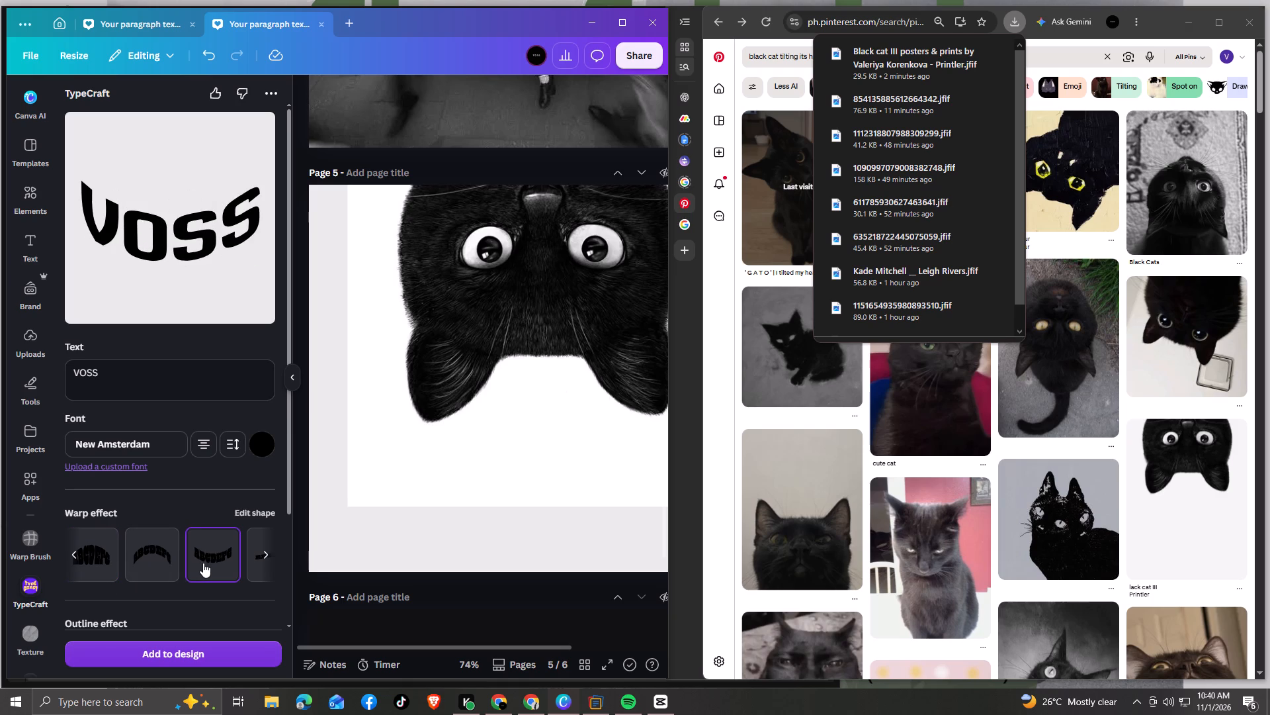
pyautogui.click(162, 559)
pyautogui.click(105, 558)
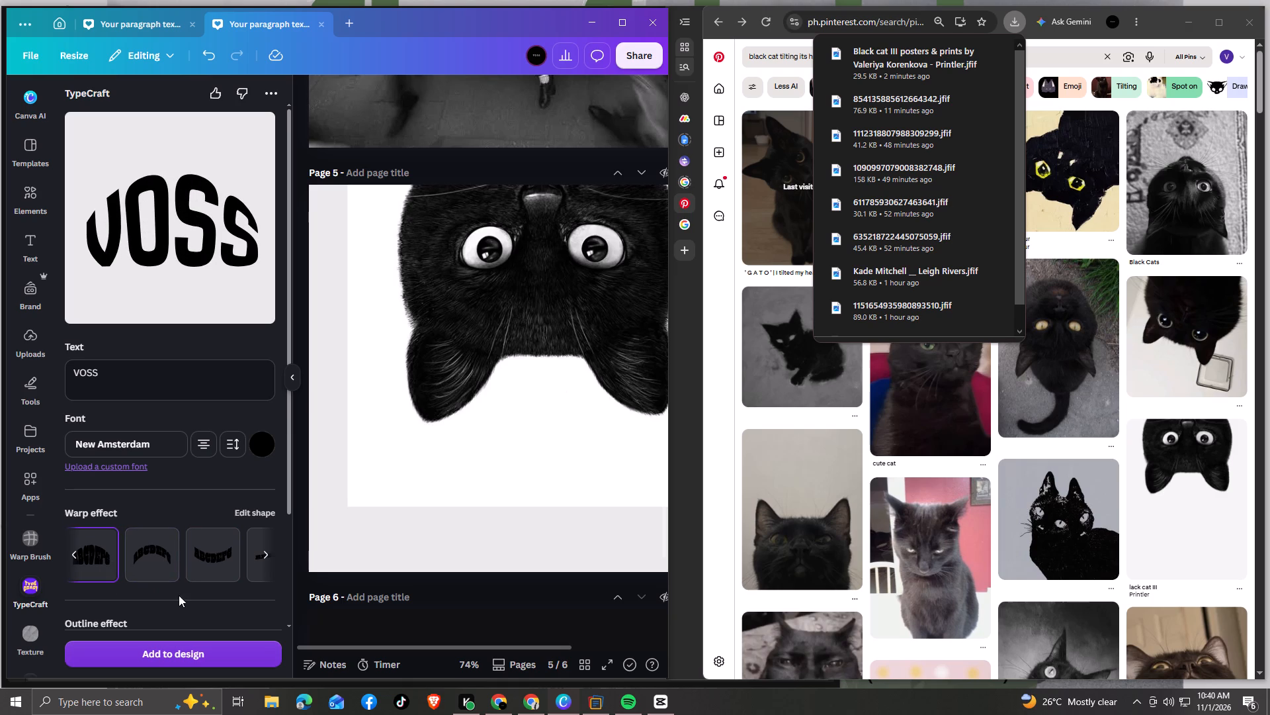
# Browse TypeCraft's font list for a different typeface for the VOSS lettering.
pyautogui.click(138, 447)
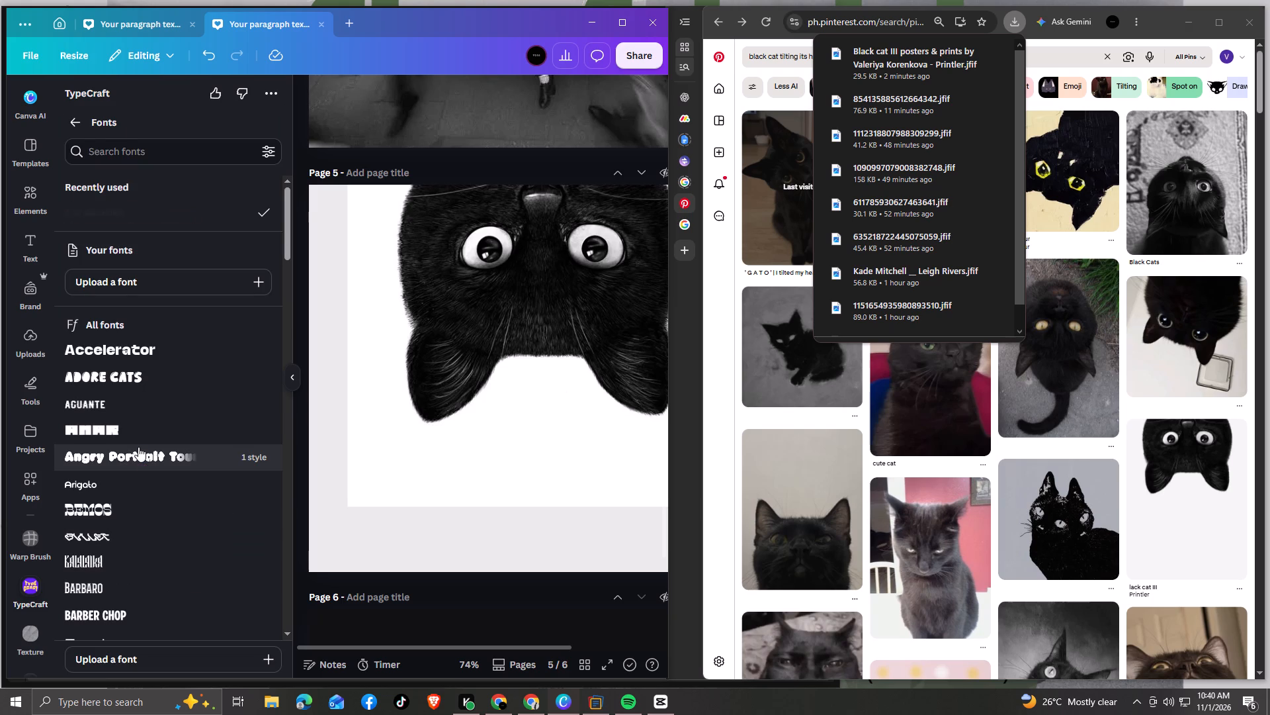
pyautogui.scroll(3, 148, 495)
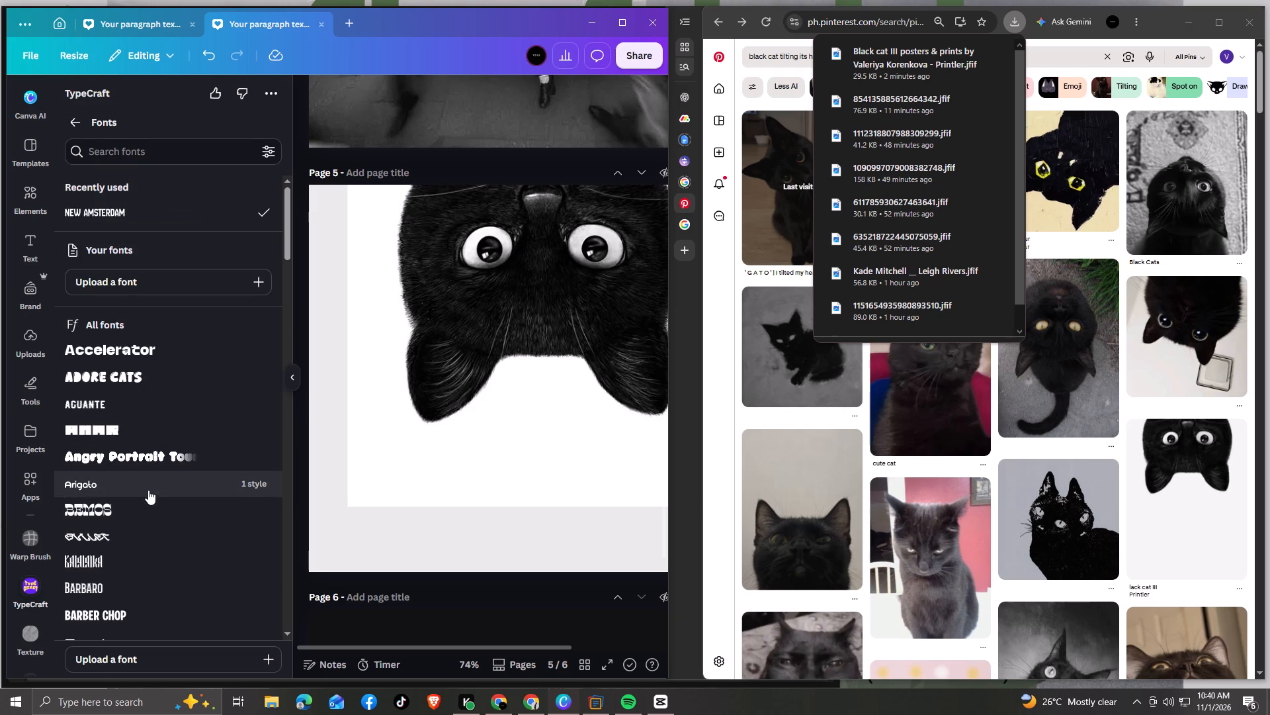
pyautogui.scroll(2, 138, 405)
pyautogui.scroll(4, 138, 261)
pyautogui.scroll(-2, 133, 510)
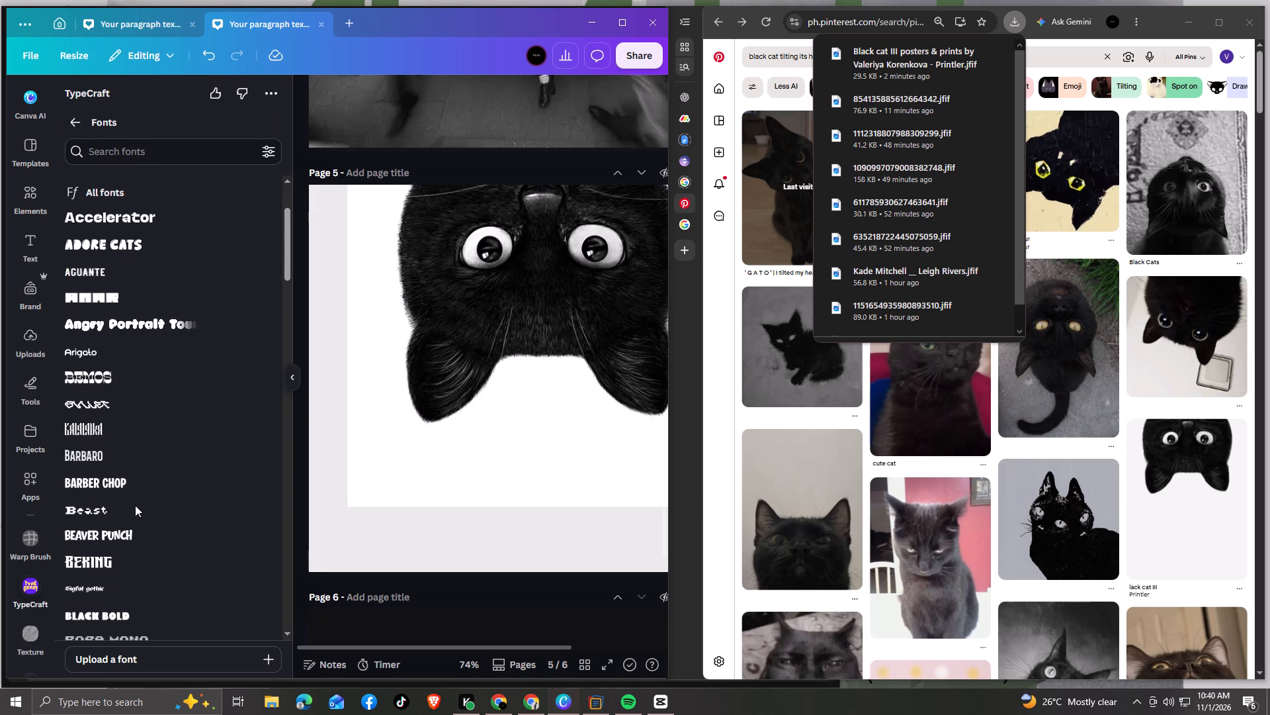
pyautogui.scroll(-1, 140, 473)
pyautogui.scroll(-5, 128, 533)
pyautogui.scroll(5, 132, 495)
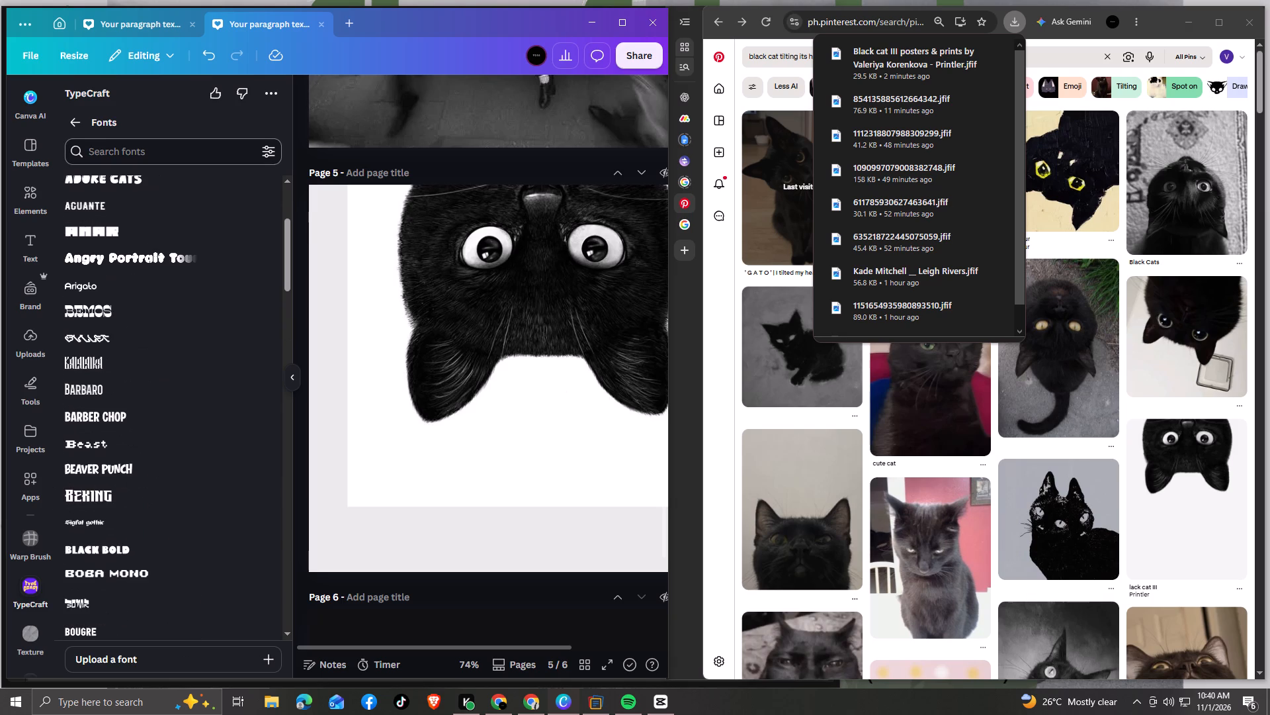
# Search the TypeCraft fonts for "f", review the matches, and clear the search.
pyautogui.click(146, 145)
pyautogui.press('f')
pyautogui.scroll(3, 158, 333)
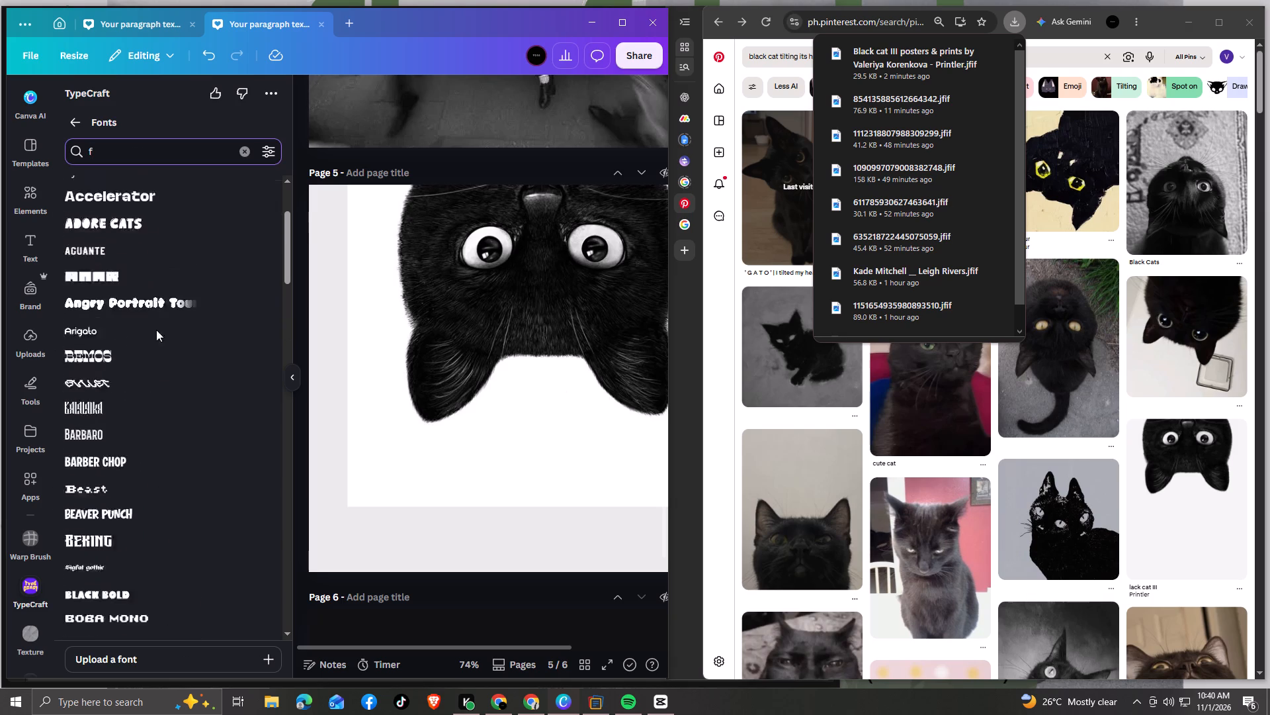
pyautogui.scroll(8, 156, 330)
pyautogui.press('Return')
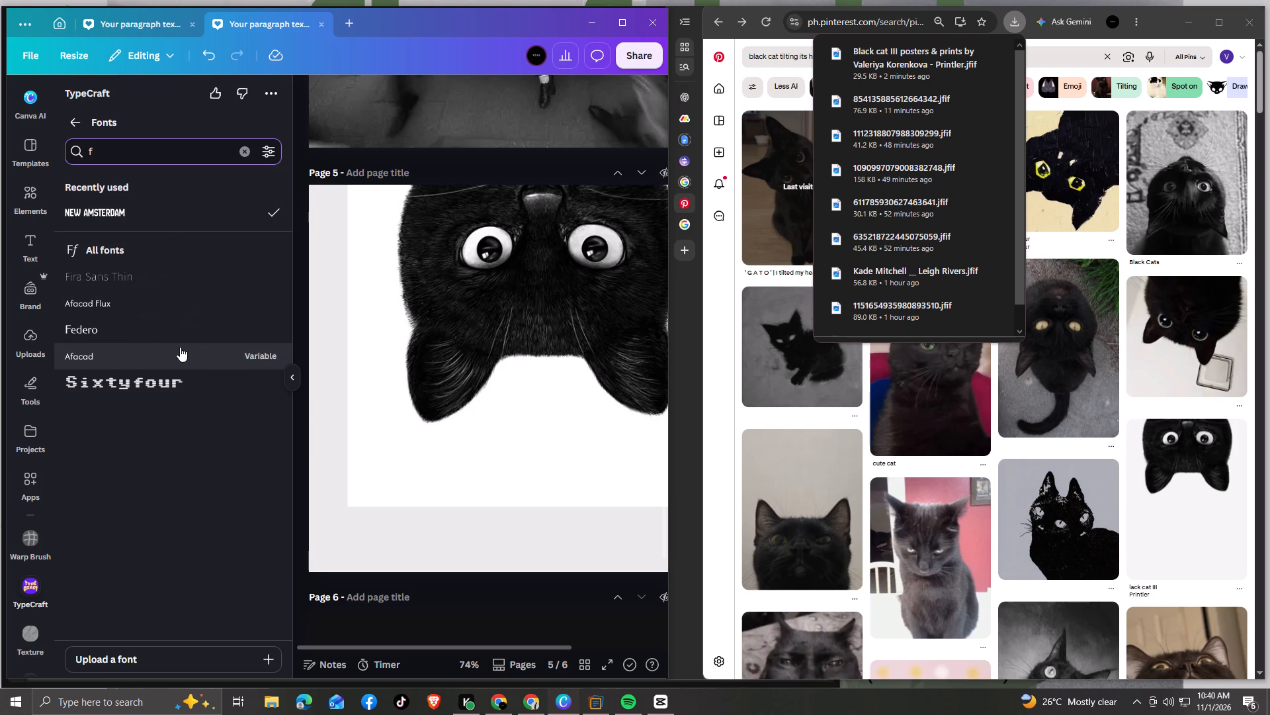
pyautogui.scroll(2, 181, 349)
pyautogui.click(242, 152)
# Set the font of the warped VOSS lettering to Freedom45.
pyautogui.scroll(-12, 198, 393)
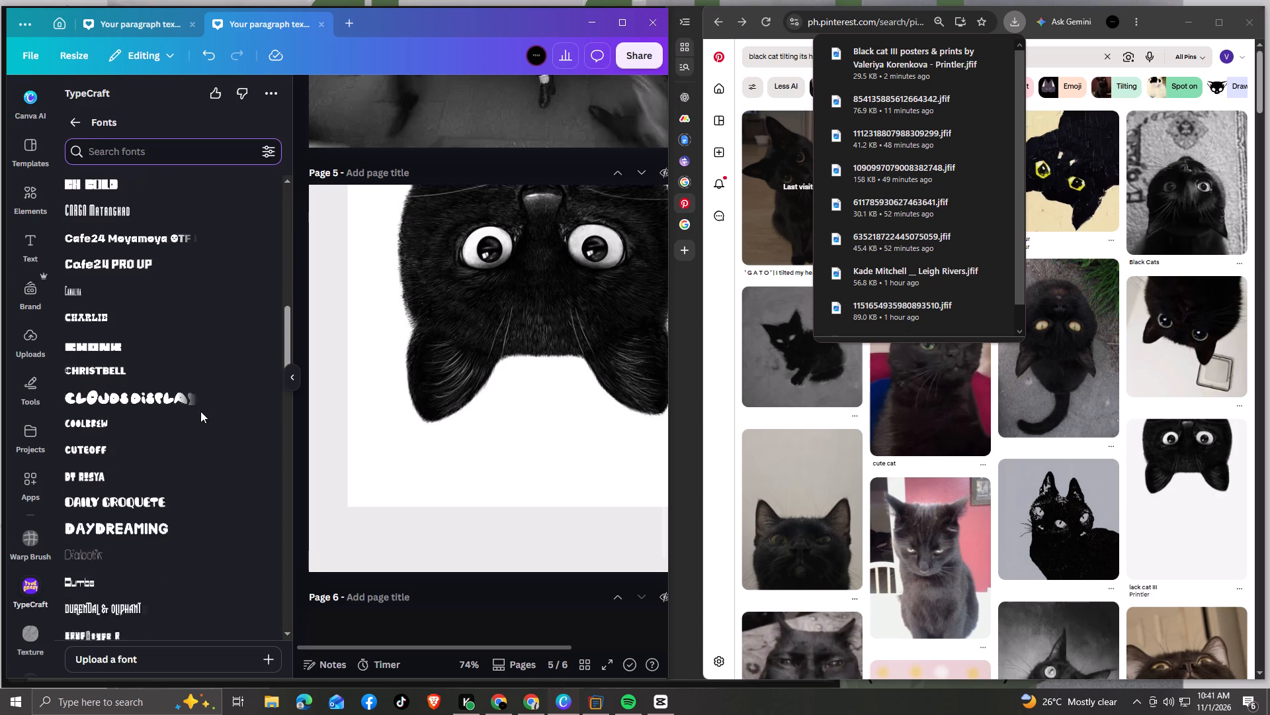
pyautogui.scroll(-3, 200, 411)
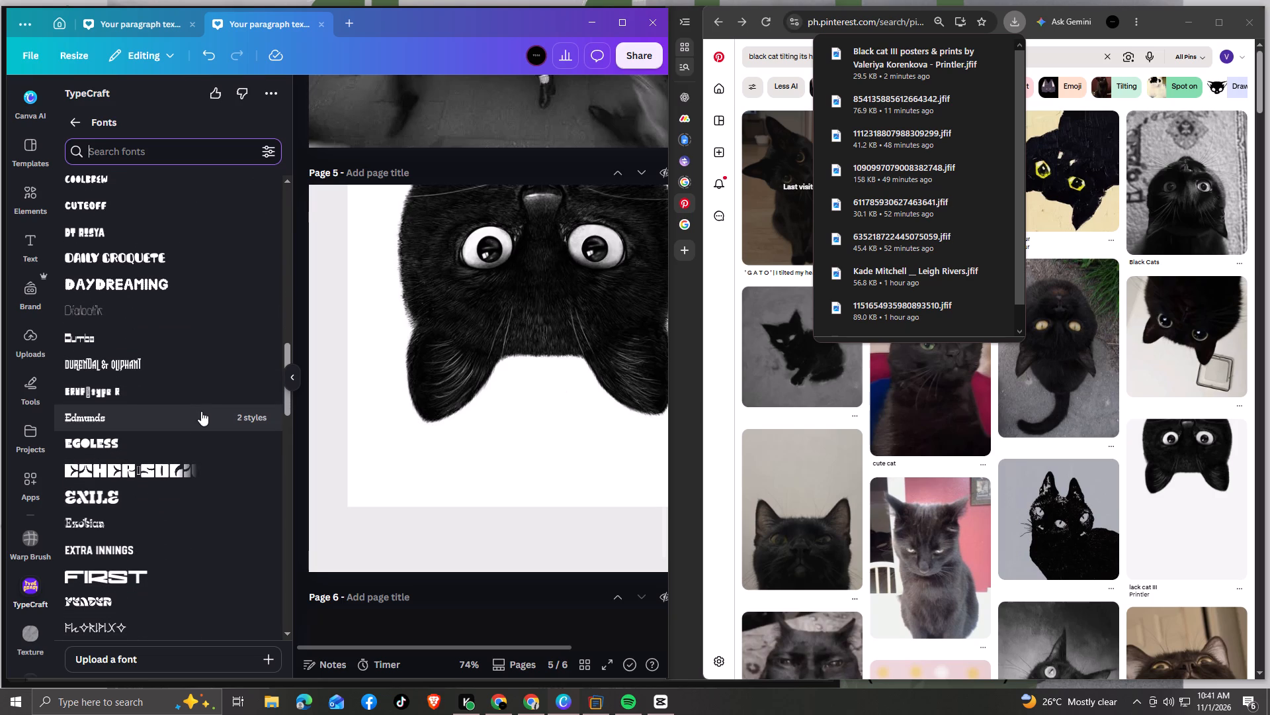
pyautogui.scroll(-4, 201, 411)
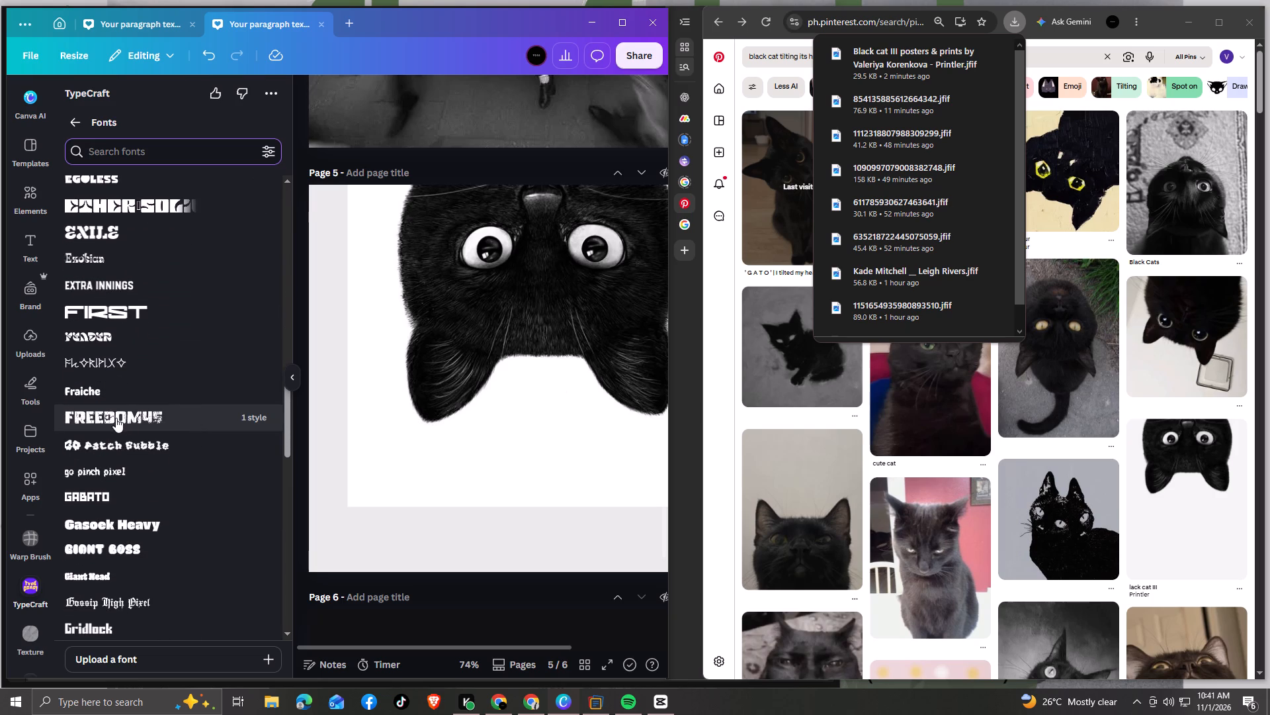
pyautogui.click(108, 418)
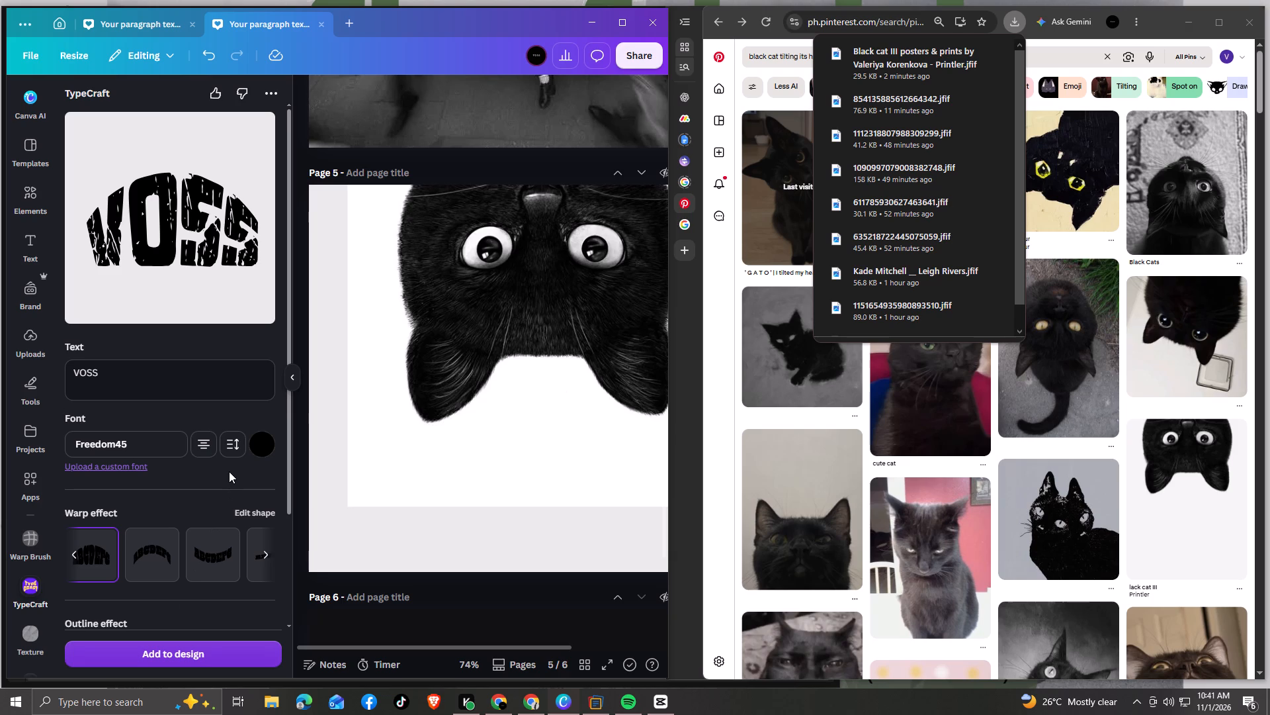
# Add the warped VOSS lettering to page 5 and place it just below the cat's head, between the ears.
pyautogui.click(220, 656)
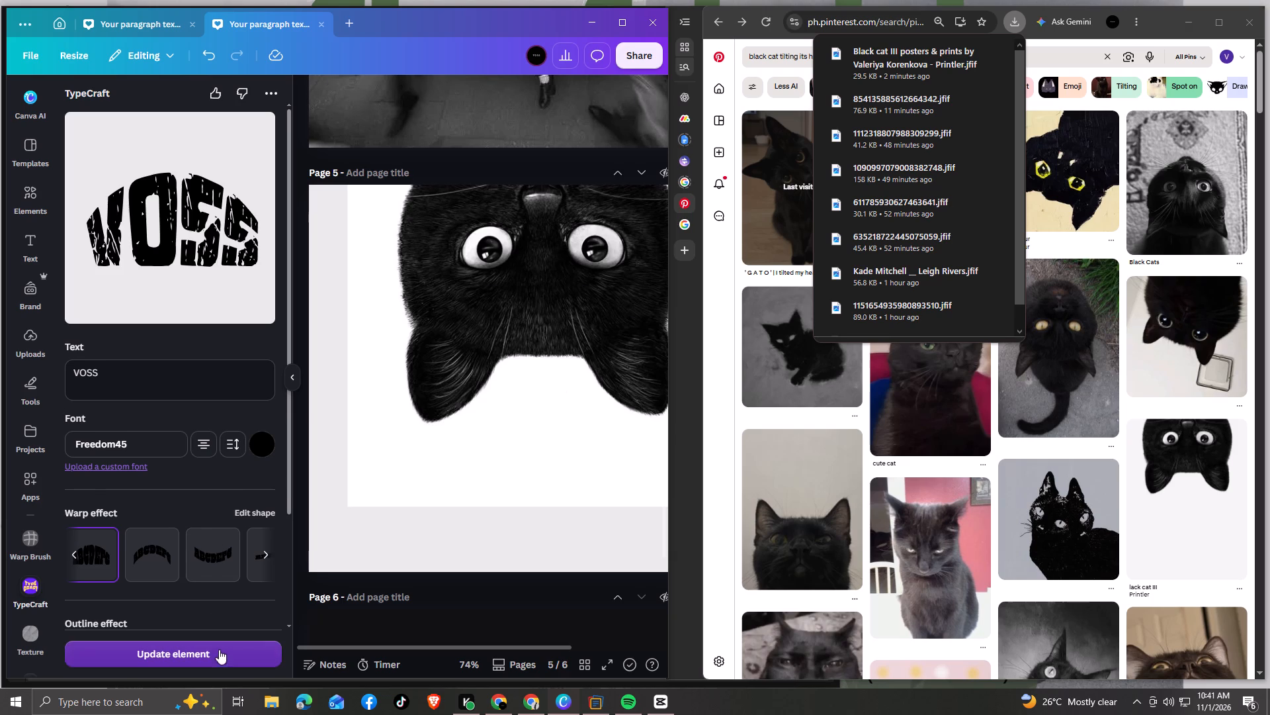
pyautogui.moveTo(521, 400); pyautogui.dragTo(515, 414)
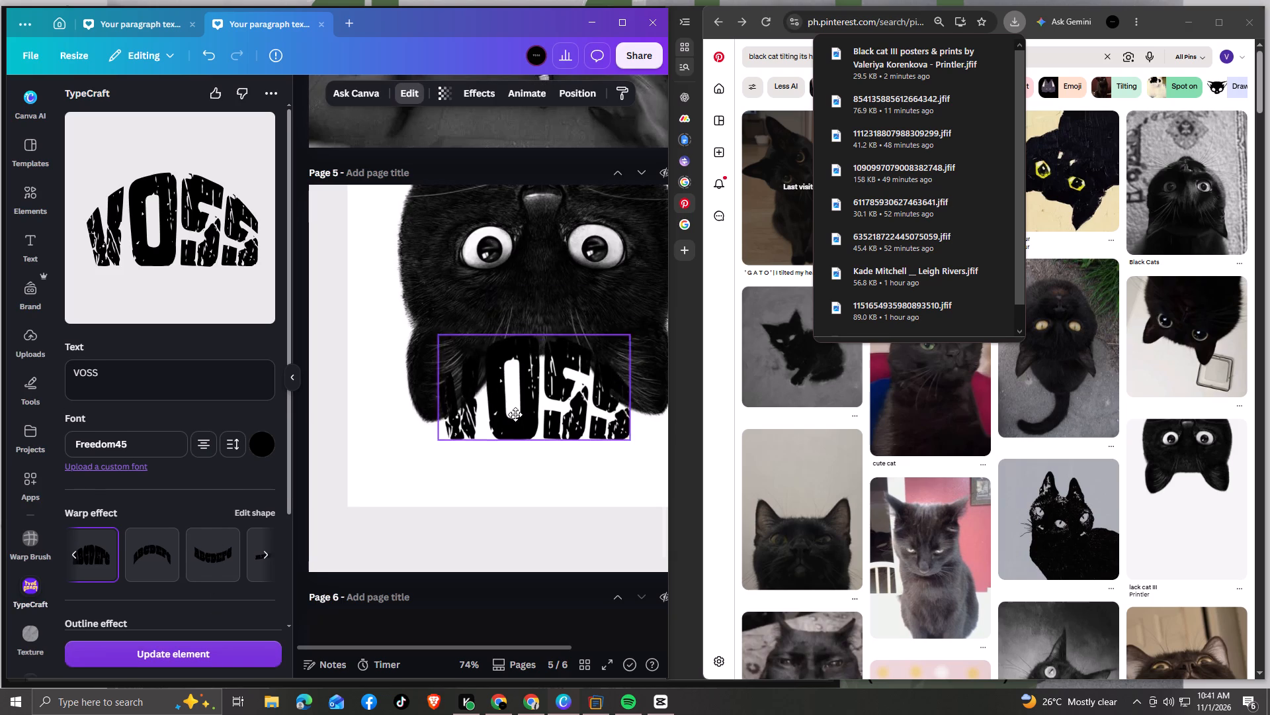
pyautogui.moveTo(515, 414); pyautogui.dragTo(515, 473)
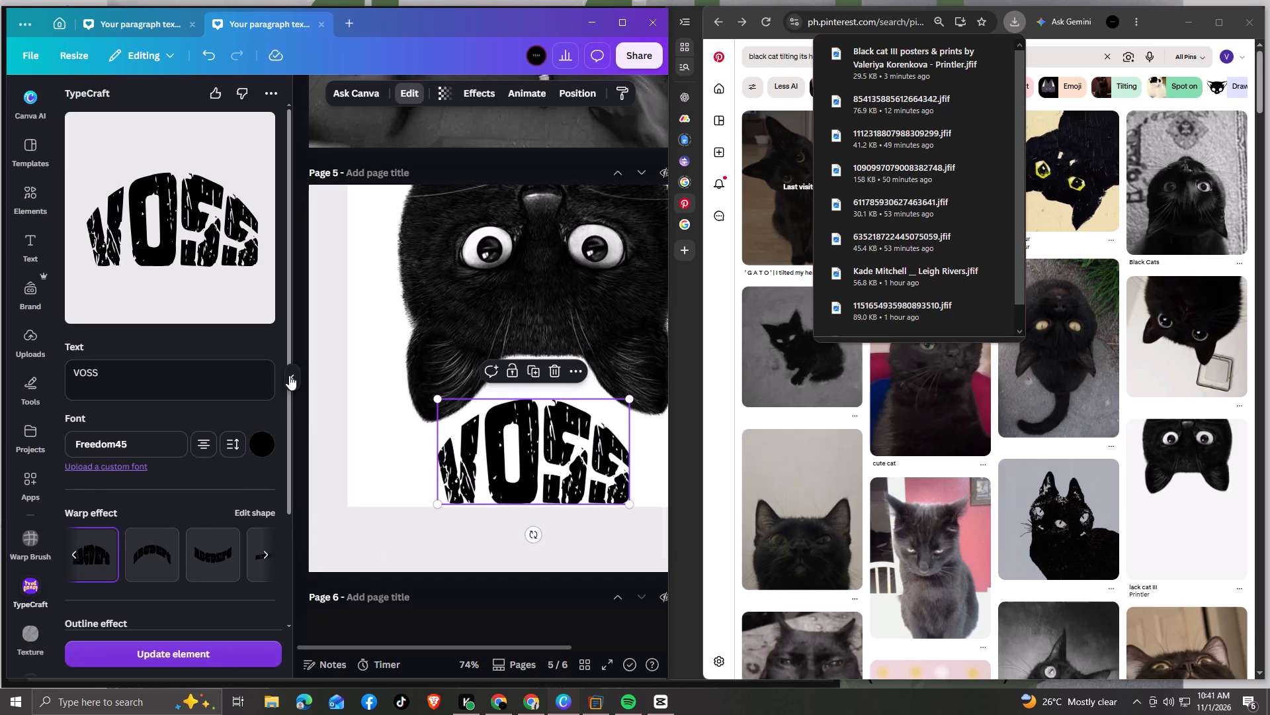
# Enlarge the VOSS lettering on page 5 and fit its arched top closely under the cat's head, between the ears.
pyautogui.click(289, 375)
pyautogui.moveTo(446, 505); pyautogui.dragTo(470, 512)
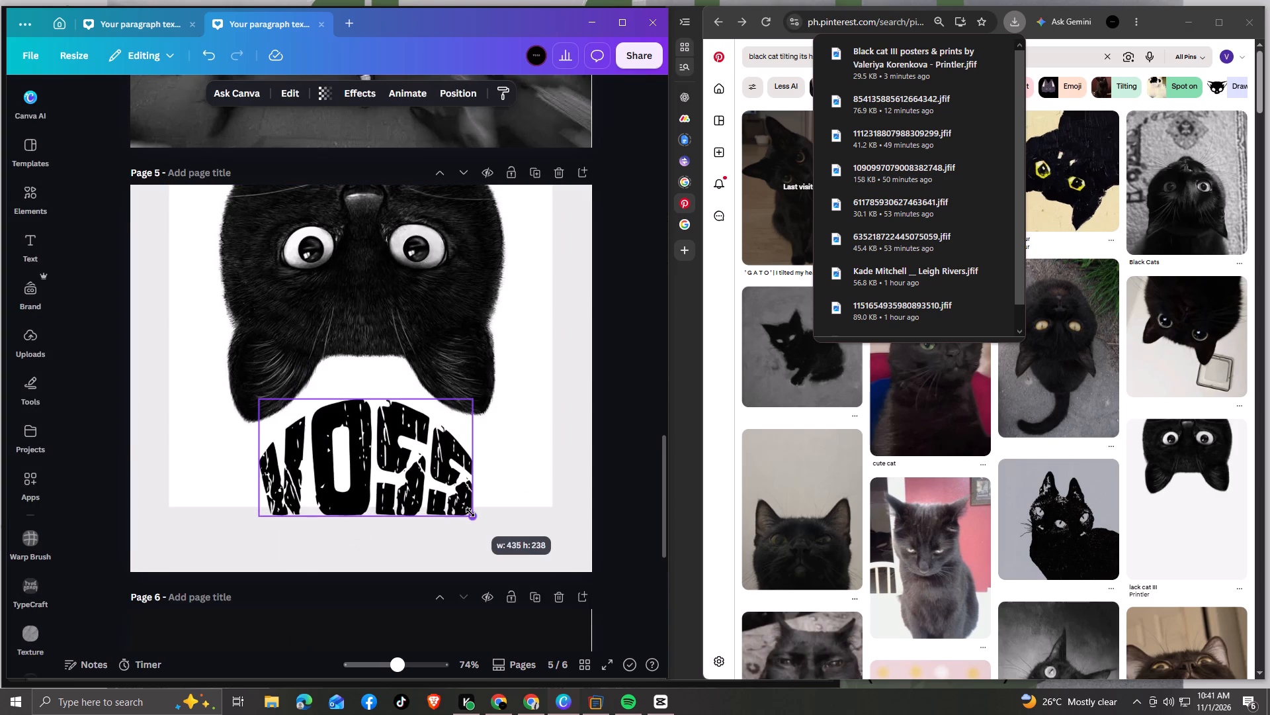
pyautogui.moveTo(470, 512); pyautogui.dragTo(486, 521)
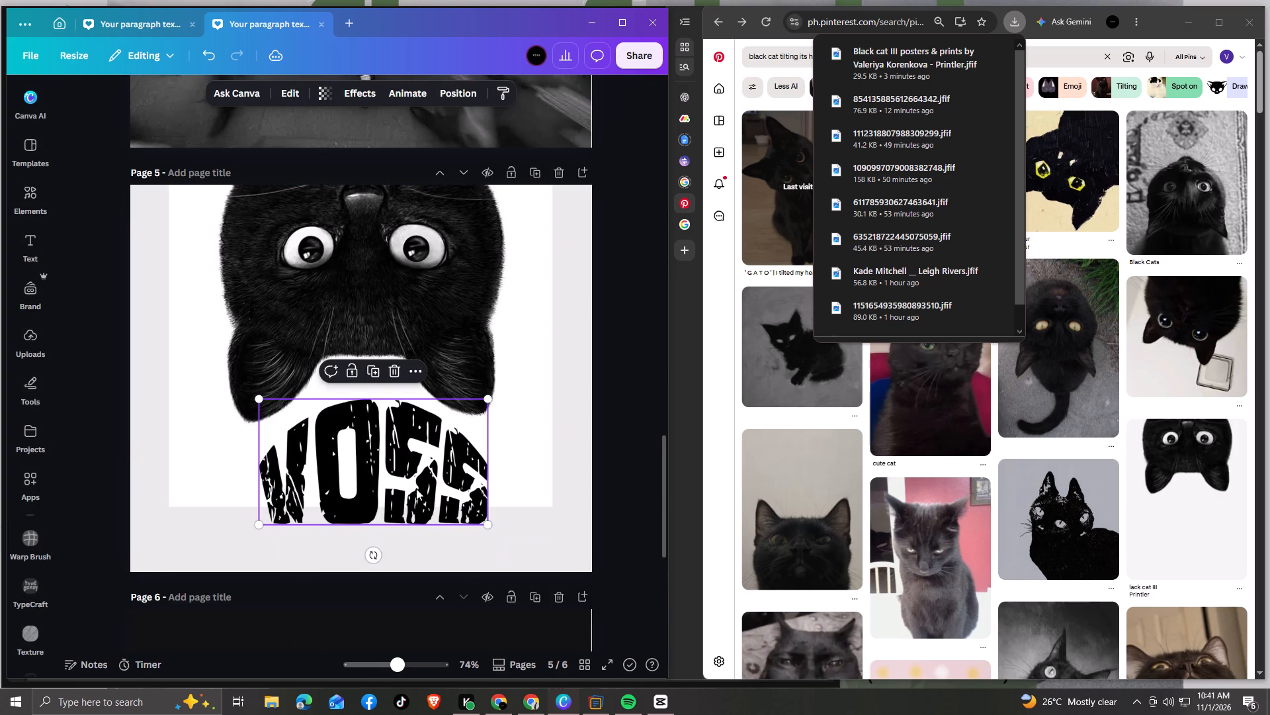
pyautogui.moveTo(415, 489); pyautogui.dragTo(406, 478)
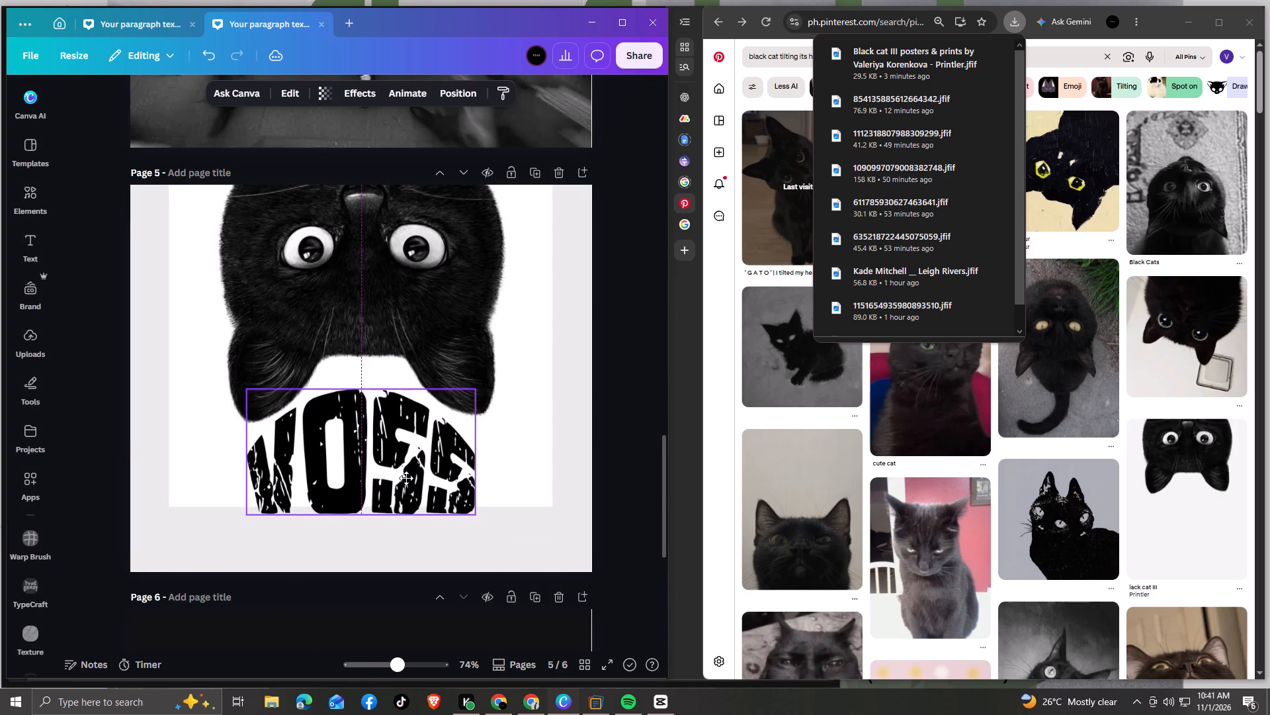
pyautogui.moveTo(406, 478); pyautogui.dragTo(407, 477)
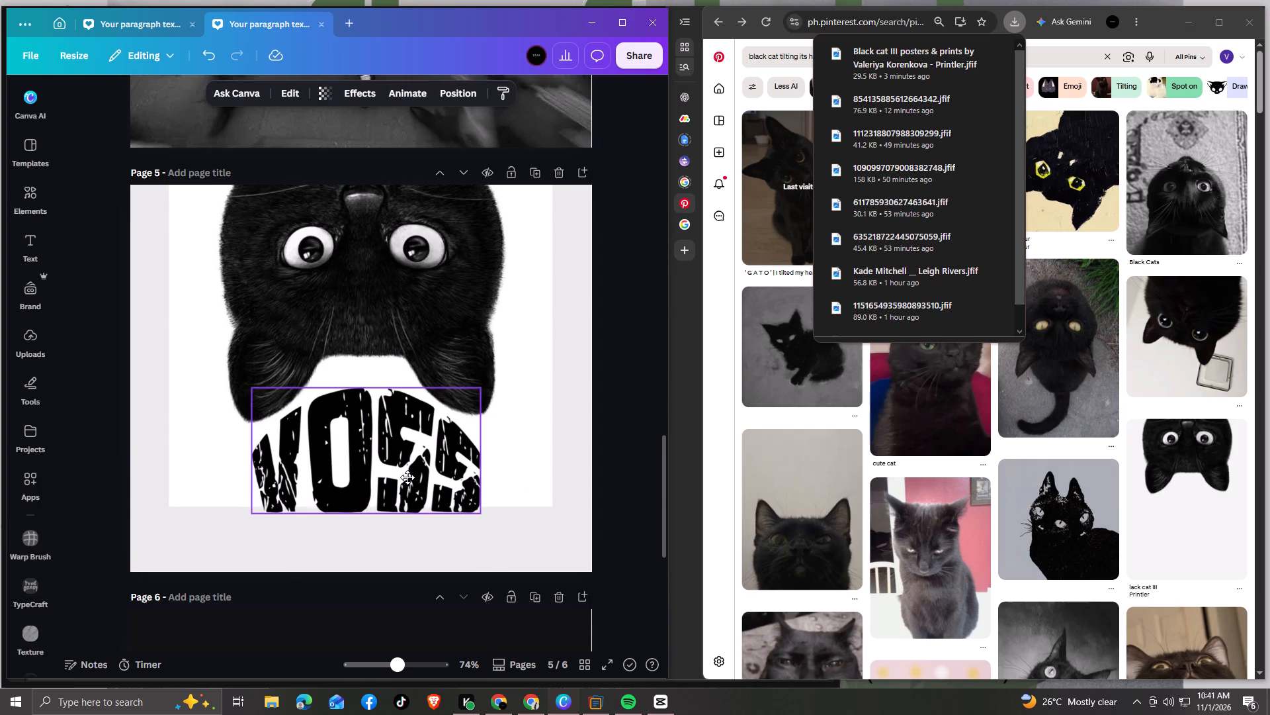
pyautogui.moveTo(407, 477); pyautogui.dragTo(407, 475)
pyautogui.moveTo(481, 512); pyautogui.dragTo(491, 518)
pyautogui.moveTo(441, 497); pyautogui.dragTo(437, 500)
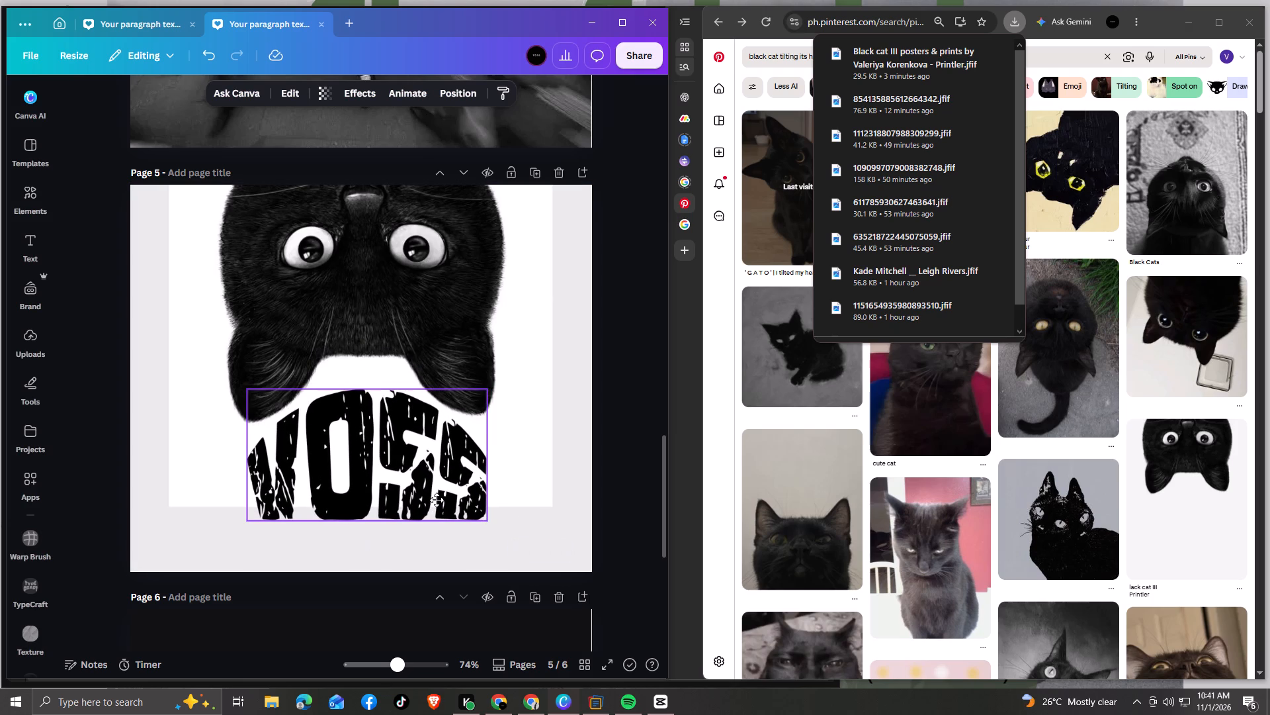
pyautogui.moveTo(437, 500); pyautogui.dragTo(435, 495)
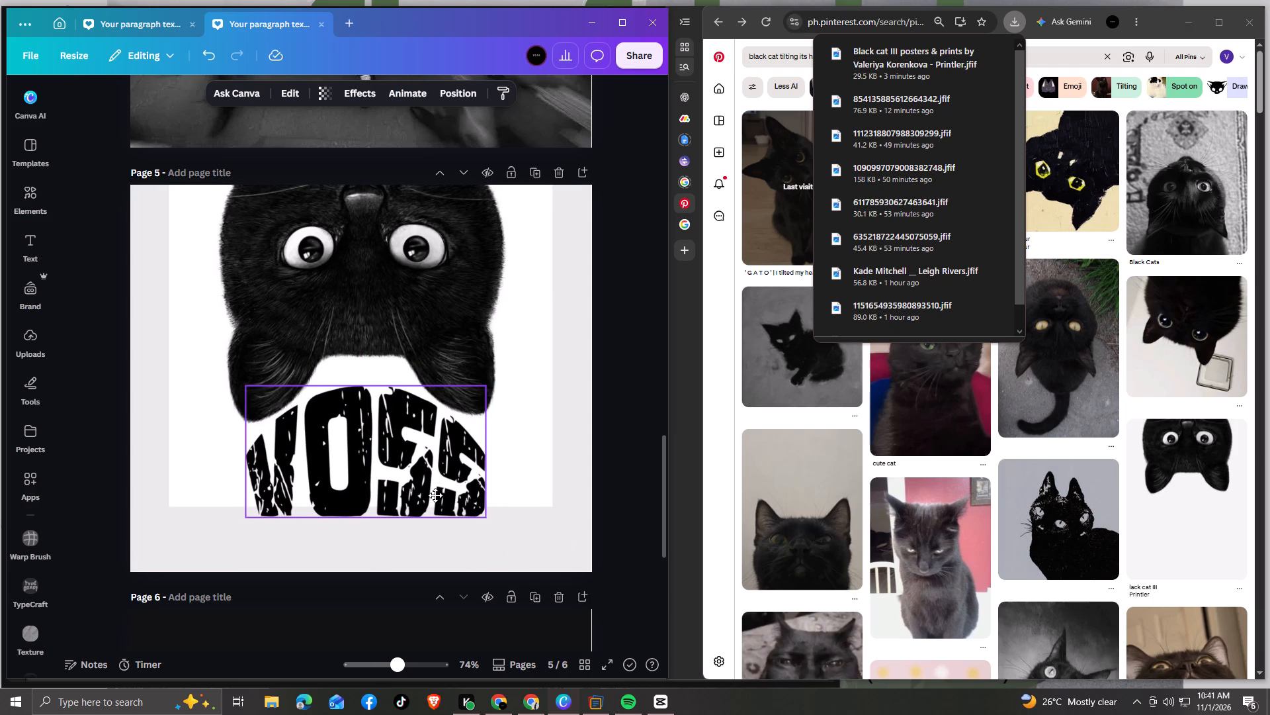
pyautogui.moveTo(435, 495); pyautogui.dragTo(435, 496)
# Fine-tune the position of the VOSS lettering beneath the cat's head, shifting it slightly sideways and checking the placement.
pyautogui.click(475, 291)
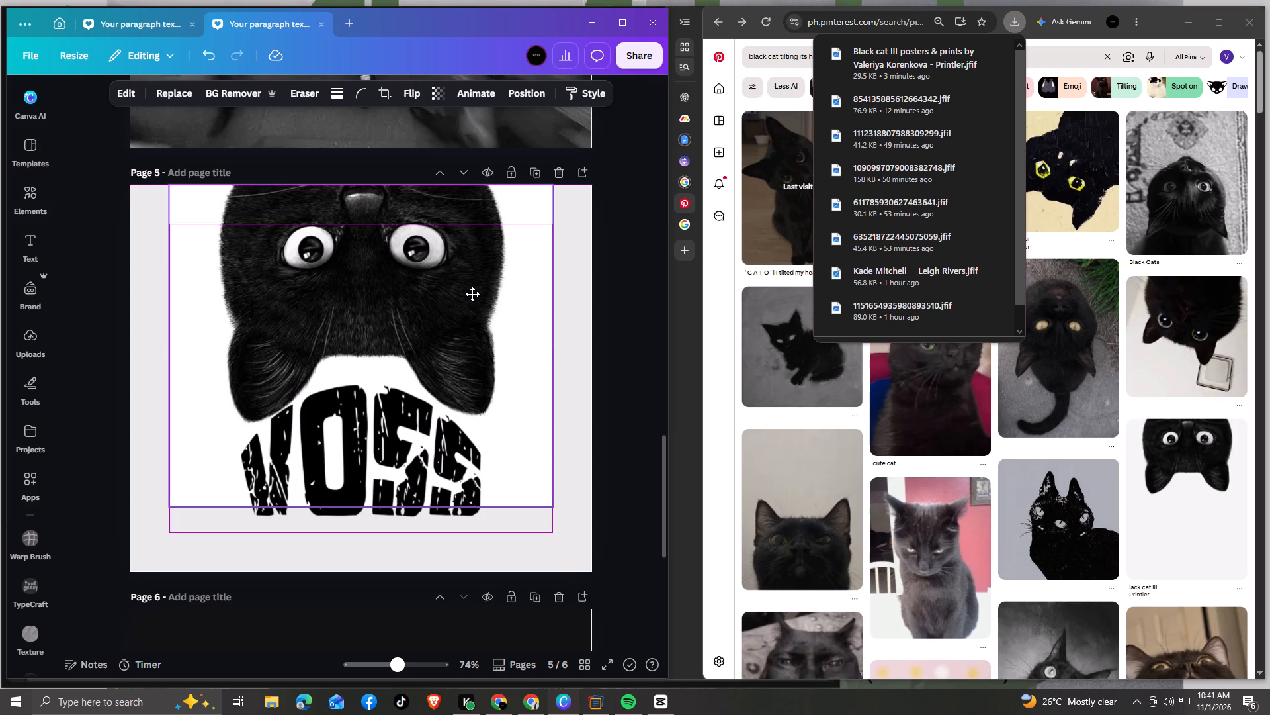
pyautogui.click(393, 420)
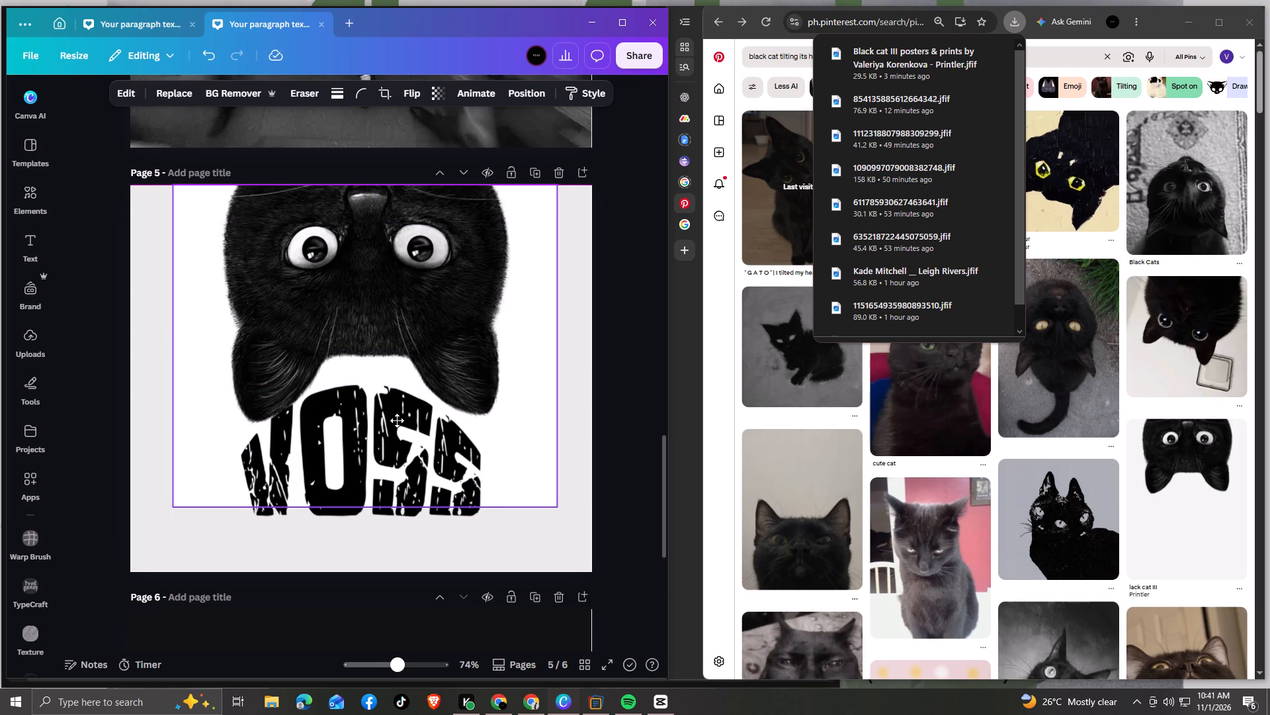
pyautogui.click(381, 472)
pyautogui.click(382, 455)
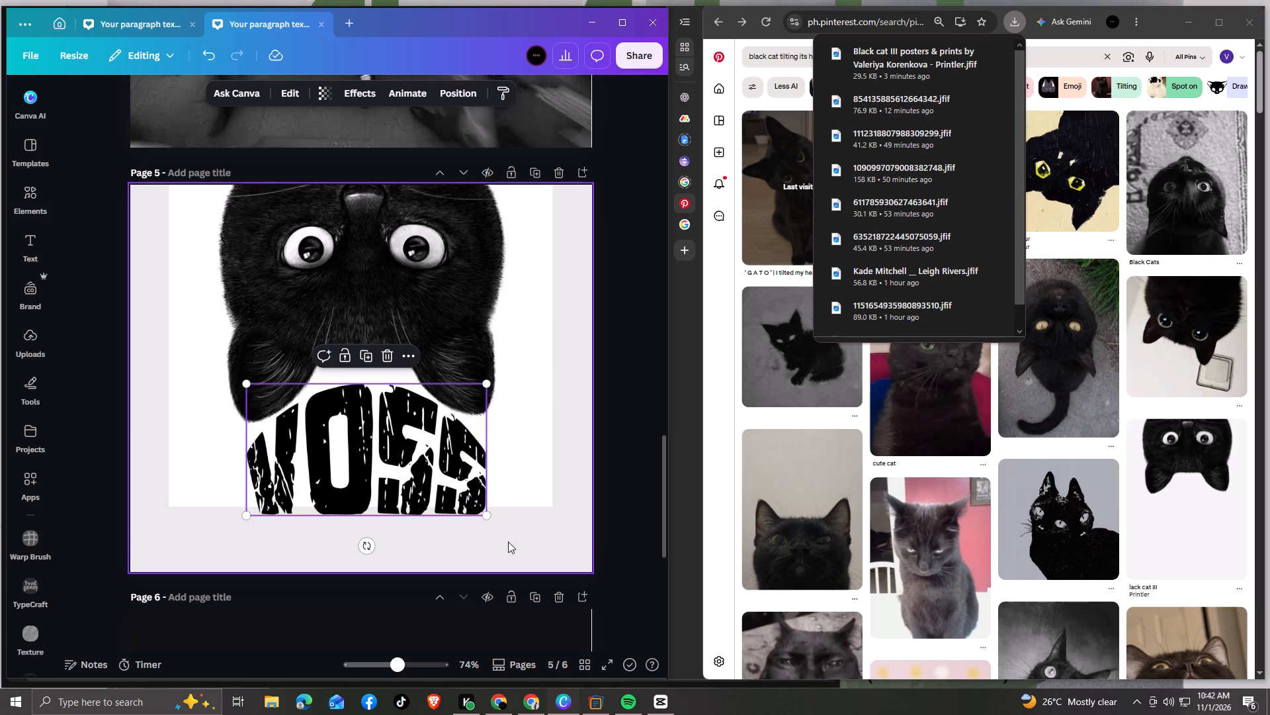
pyautogui.click(511, 542)
pyautogui.click(403, 471)
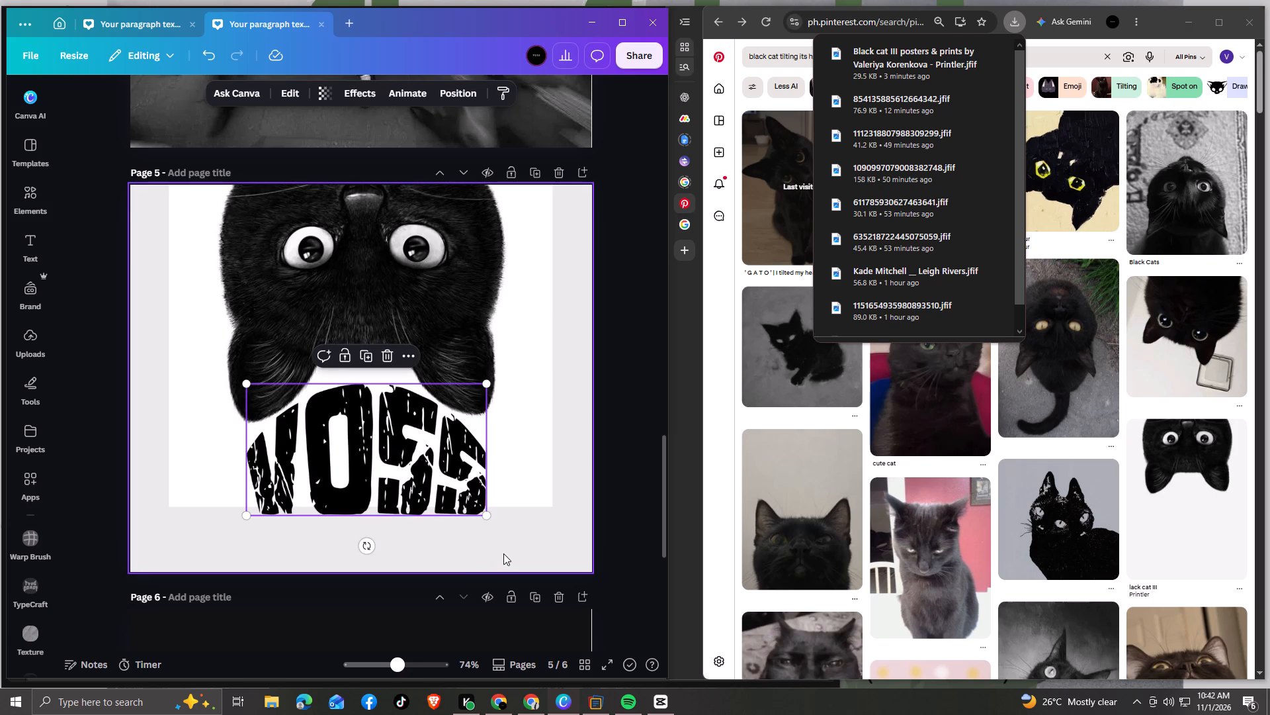
pyautogui.click(503, 553)
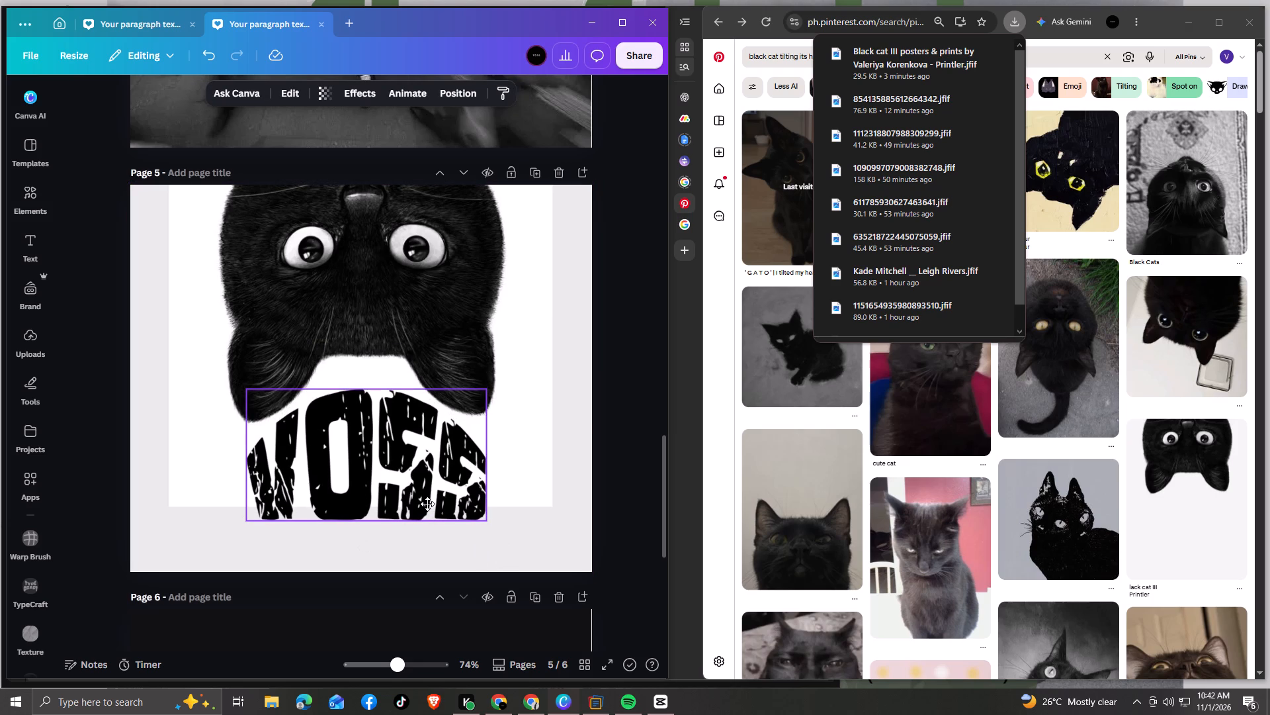
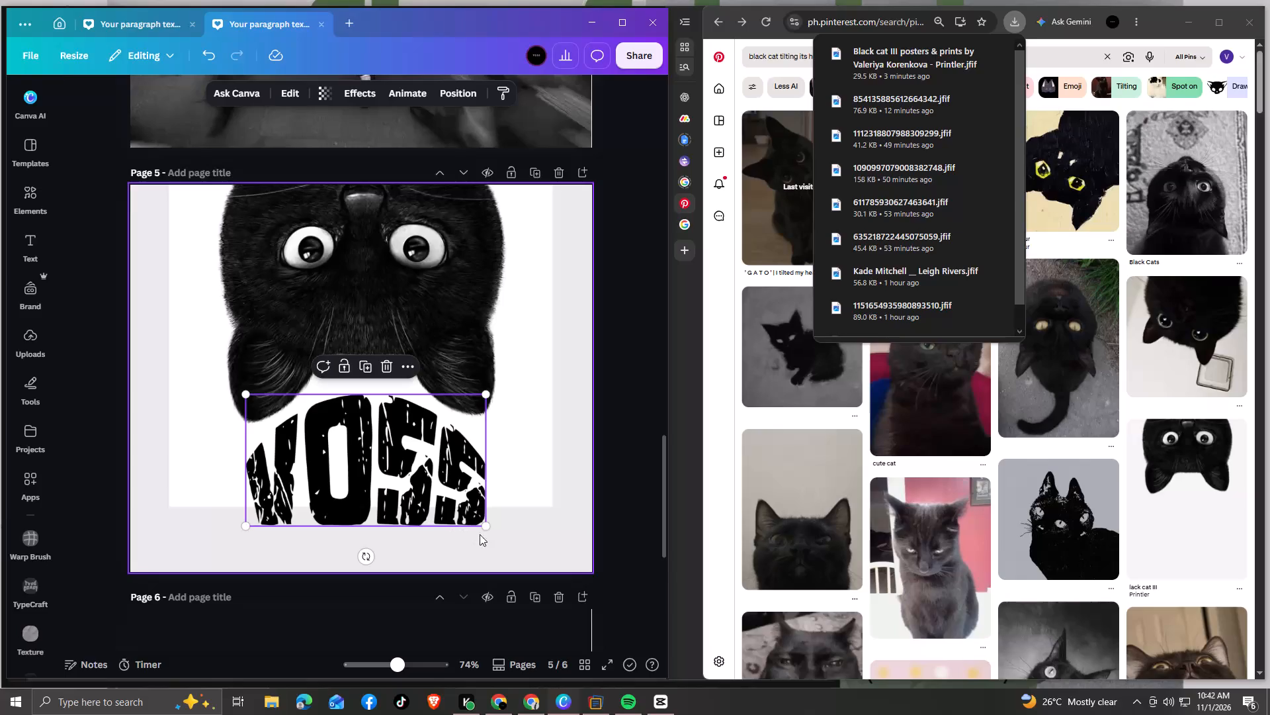
# Open the warped VOSS lettering on page 5 for editing in TypeCraft and duplicate it.
pyautogui.click(499, 540)
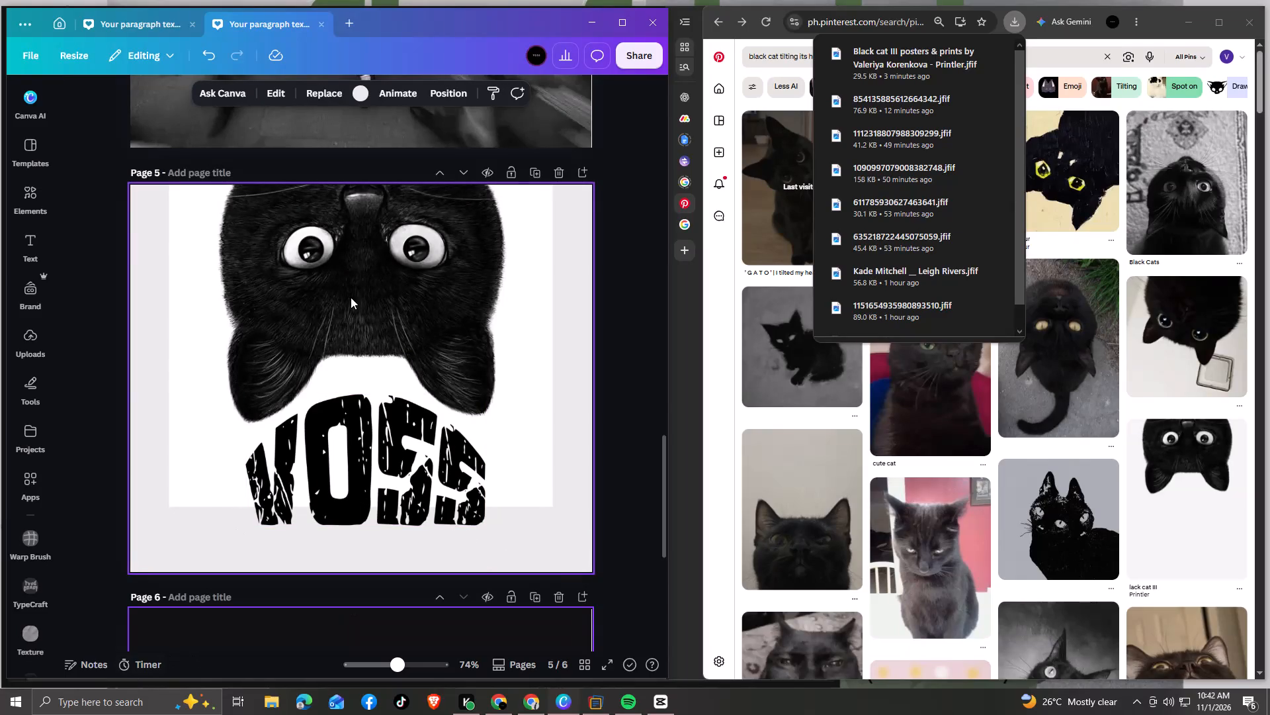
pyautogui.click(325, 480)
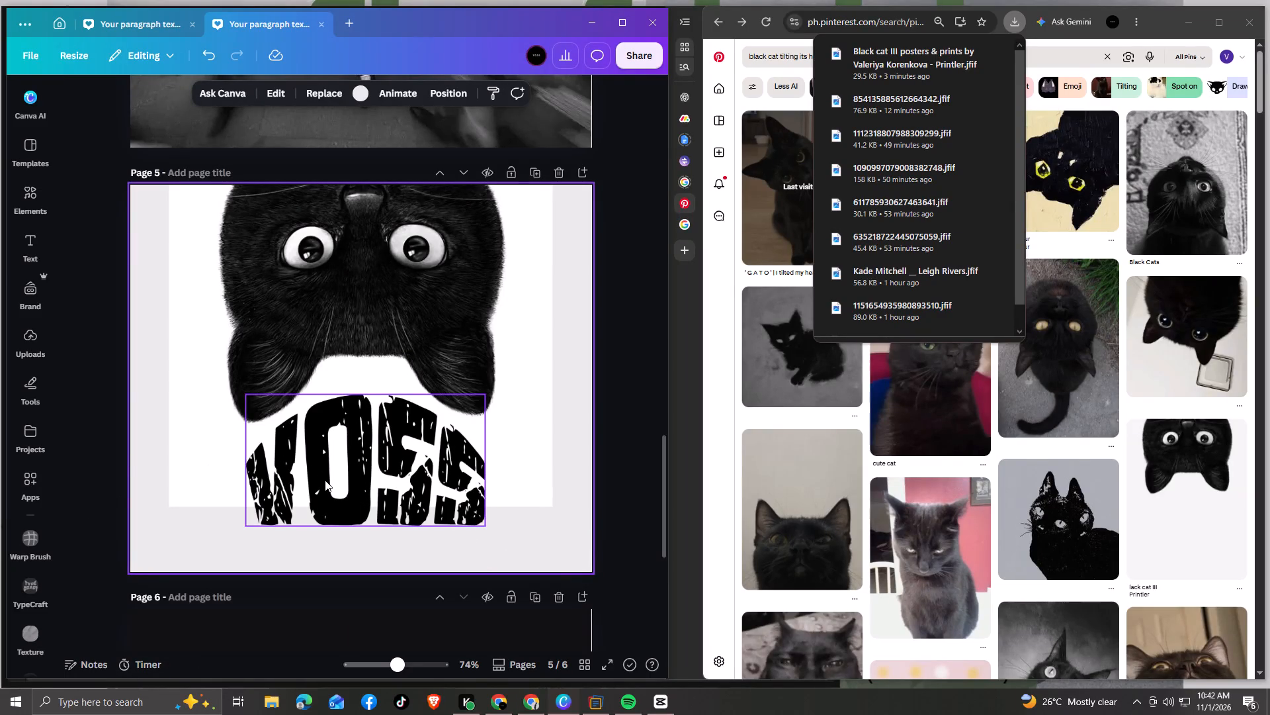
pyautogui.click(28, 589)
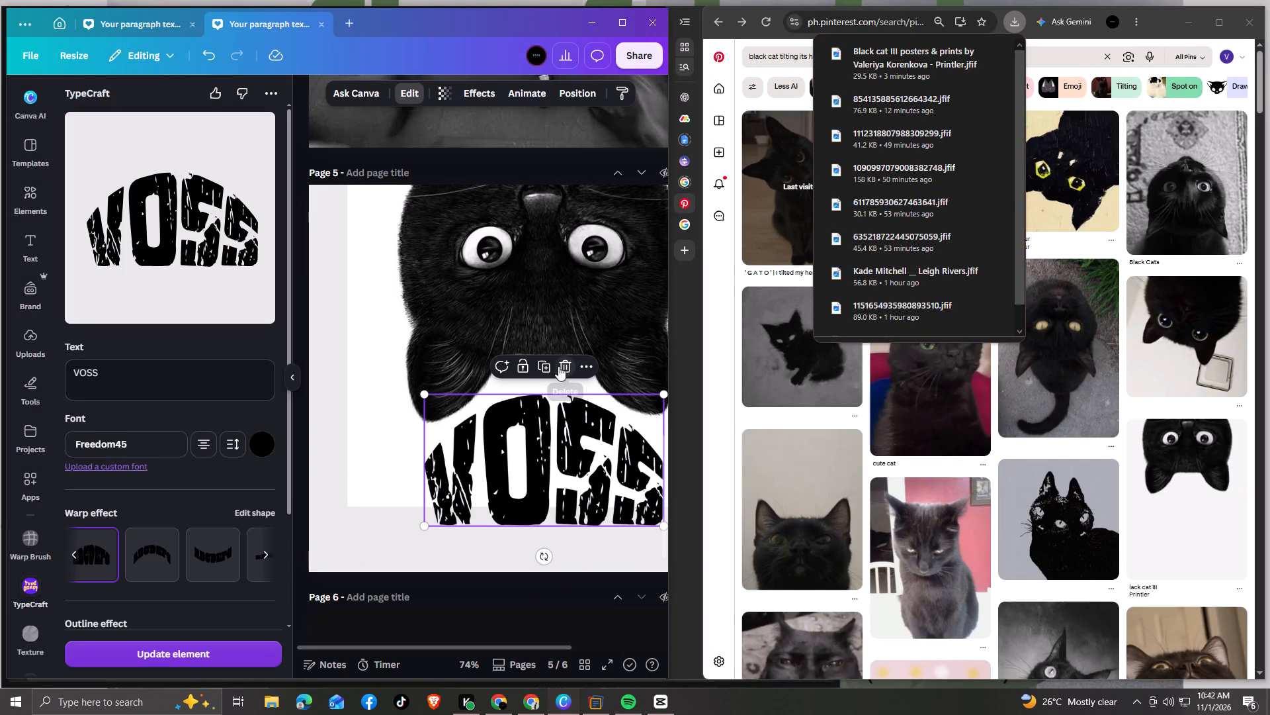
pyautogui.click(540, 370)
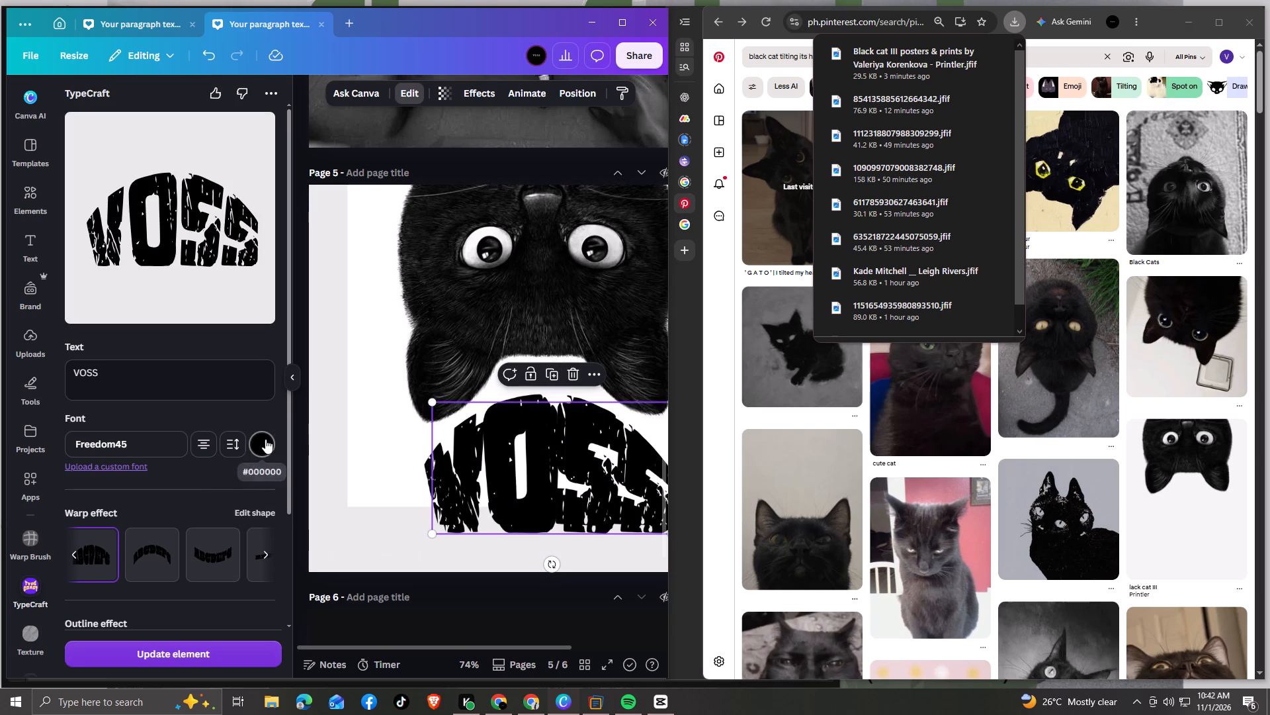
# Recolour the duplicated VOSS lettering to khaki #C6C695 and update the element on page 5.
pyautogui.click(265, 439)
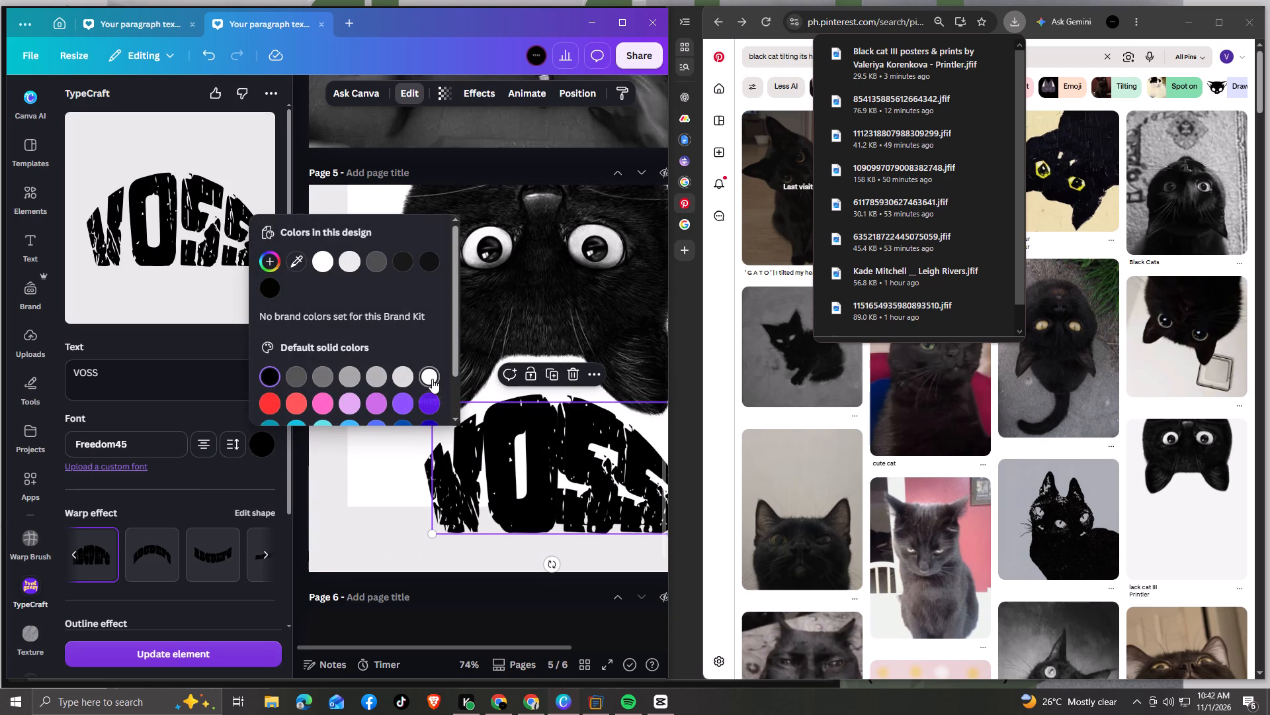
pyautogui.click(432, 379)
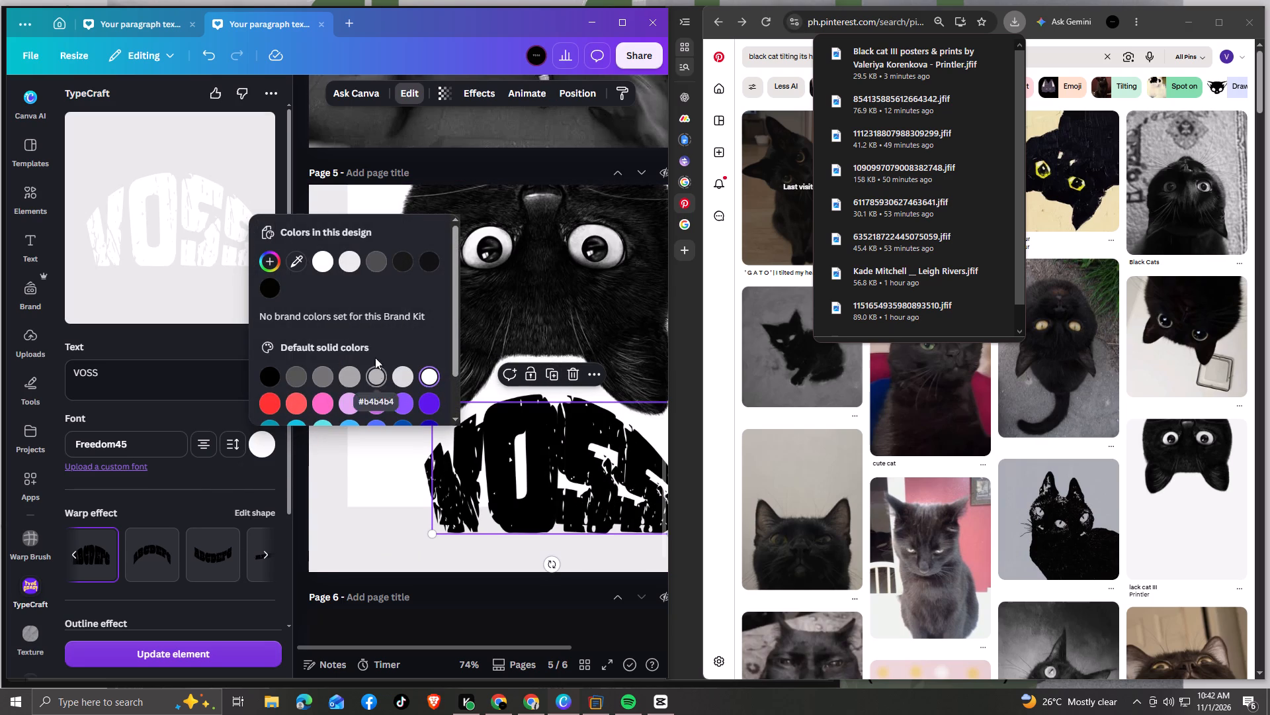
pyautogui.scroll(-3, 376, 356)
pyautogui.scroll(2, 374, 358)
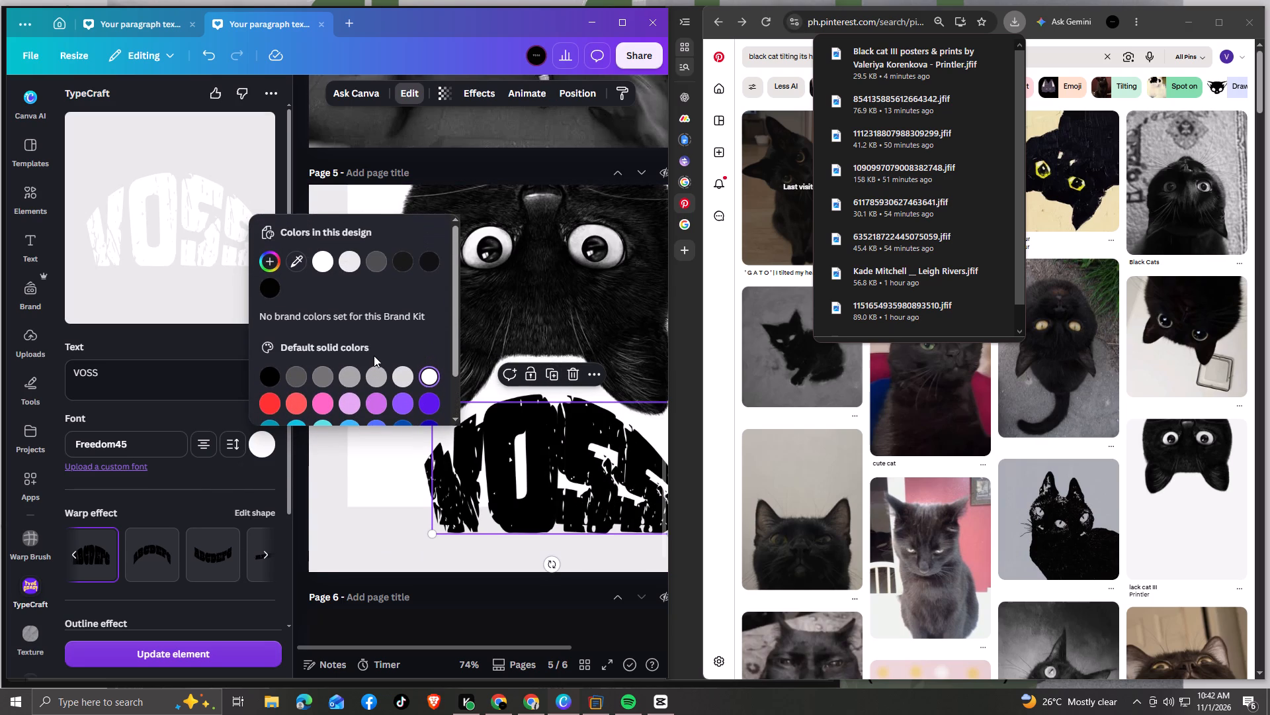
pyautogui.scroll(-3, 339, 364)
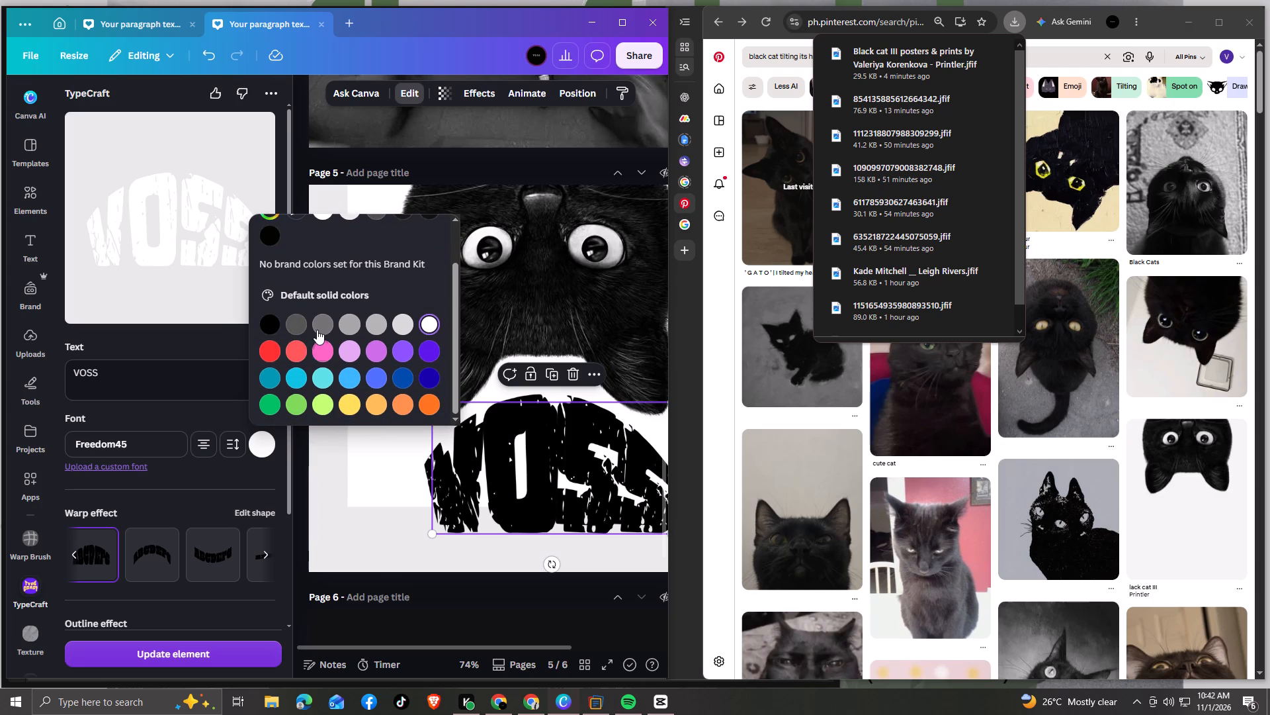
pyautogui.scroll(2, 318, 337)
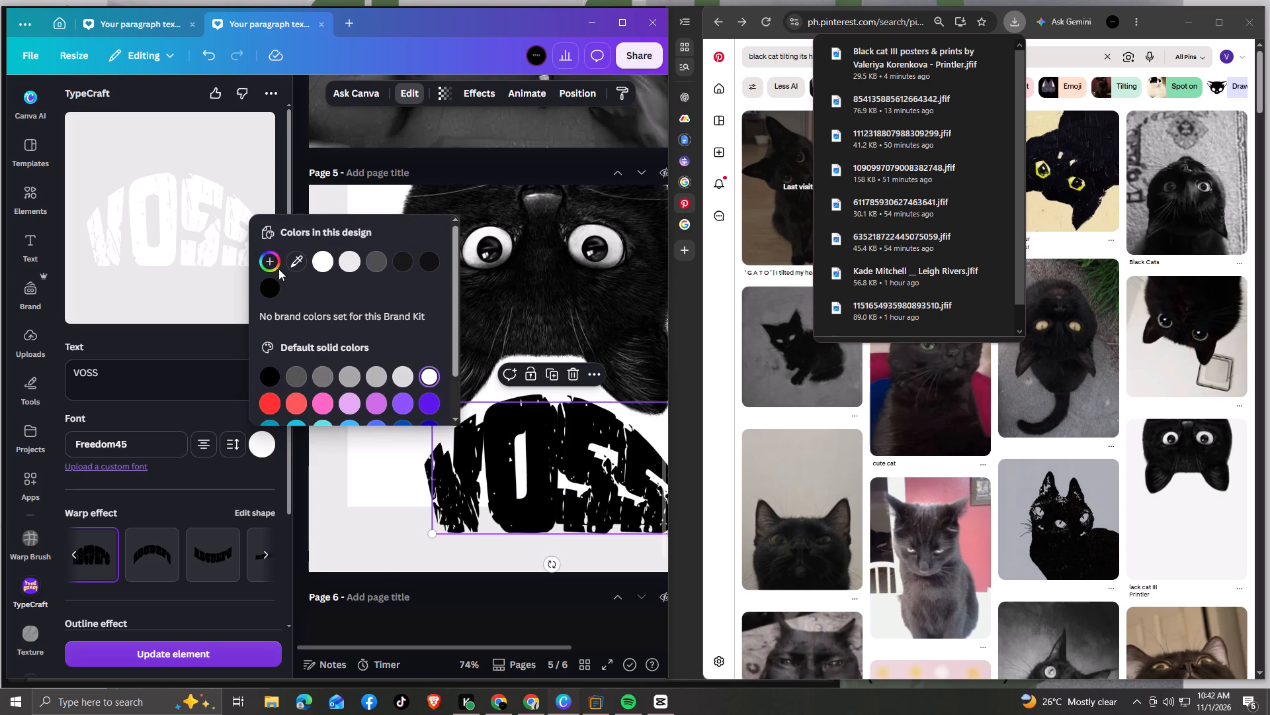
pyautogui.click(272, 260)
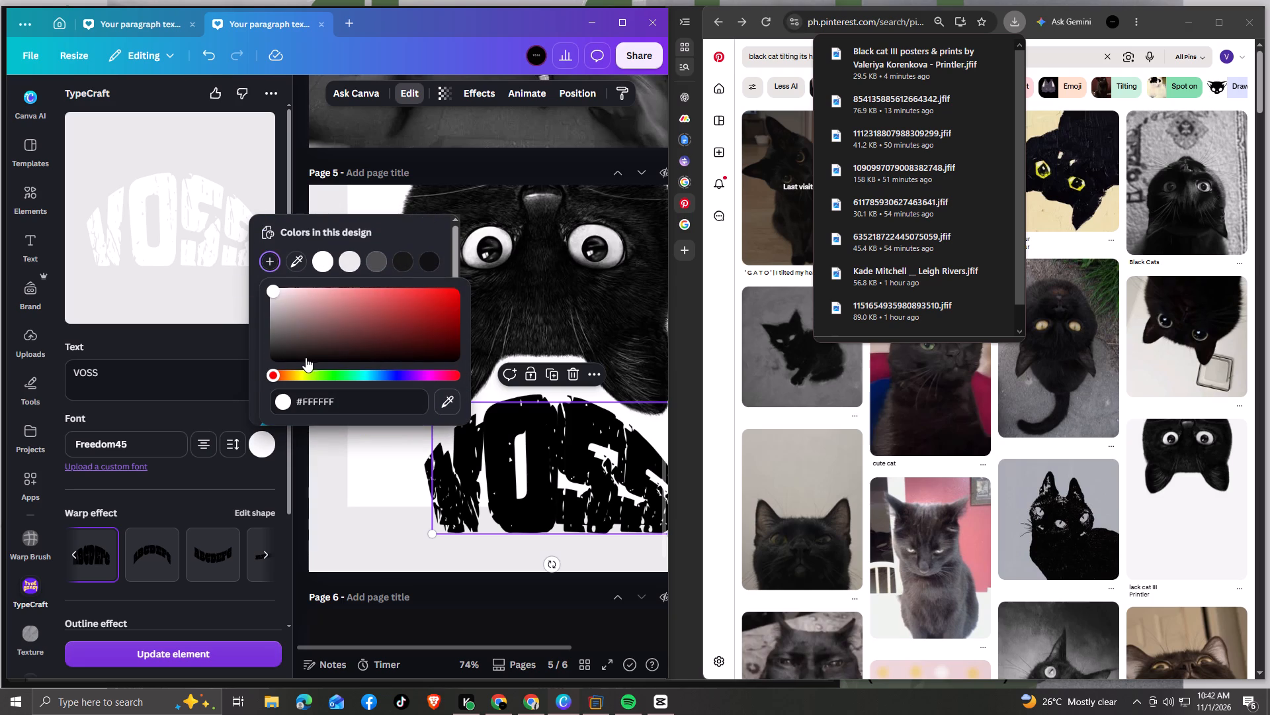
pyautogui.click(273, 376)
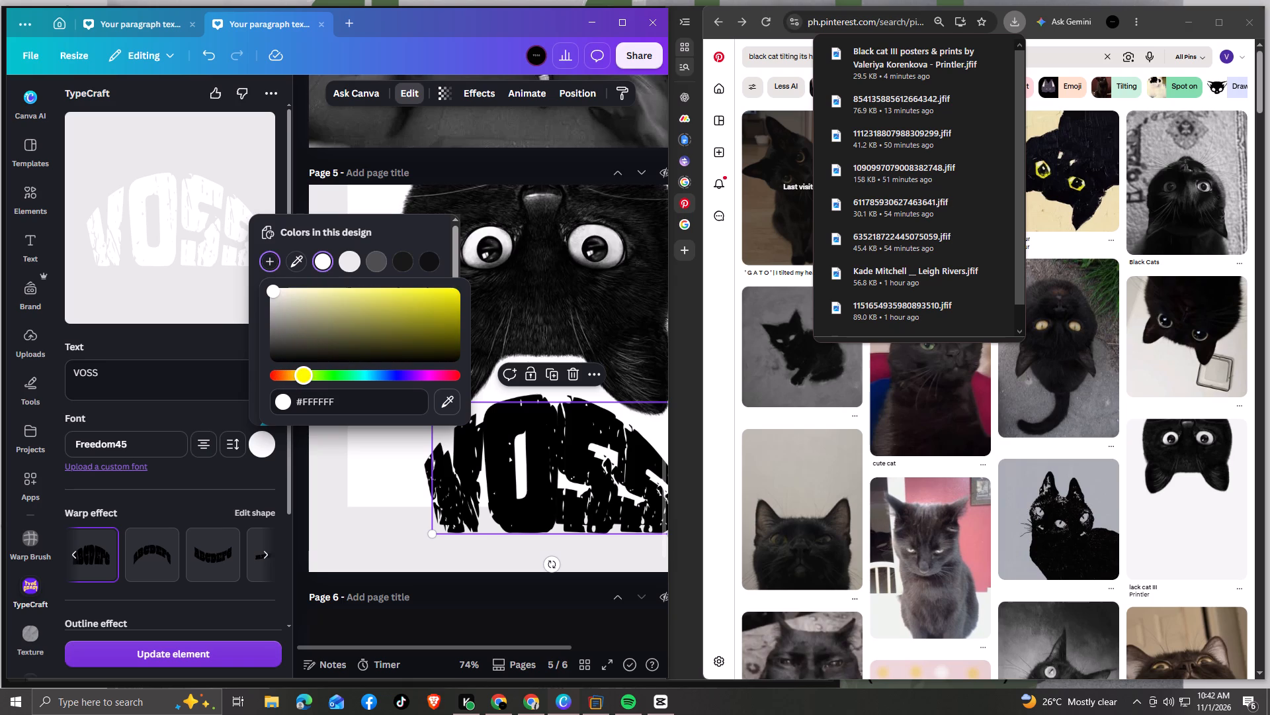
pyautogui.moveTo(271, 287); pyautogui.dragTo(317, 327)
pyautogui.moveTo(317, 327); pyautogui.dragTo(314, 323)
pyautogui.click(271, 293)
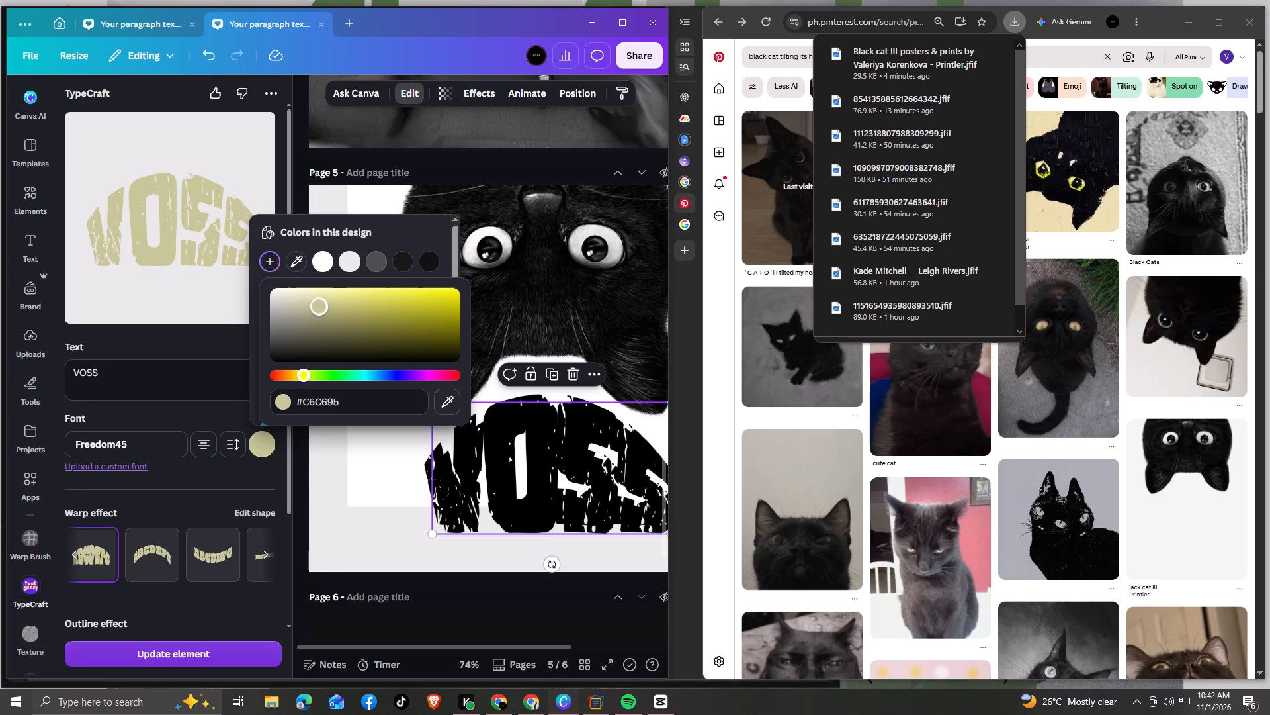
pyautogui.click(163, 657)
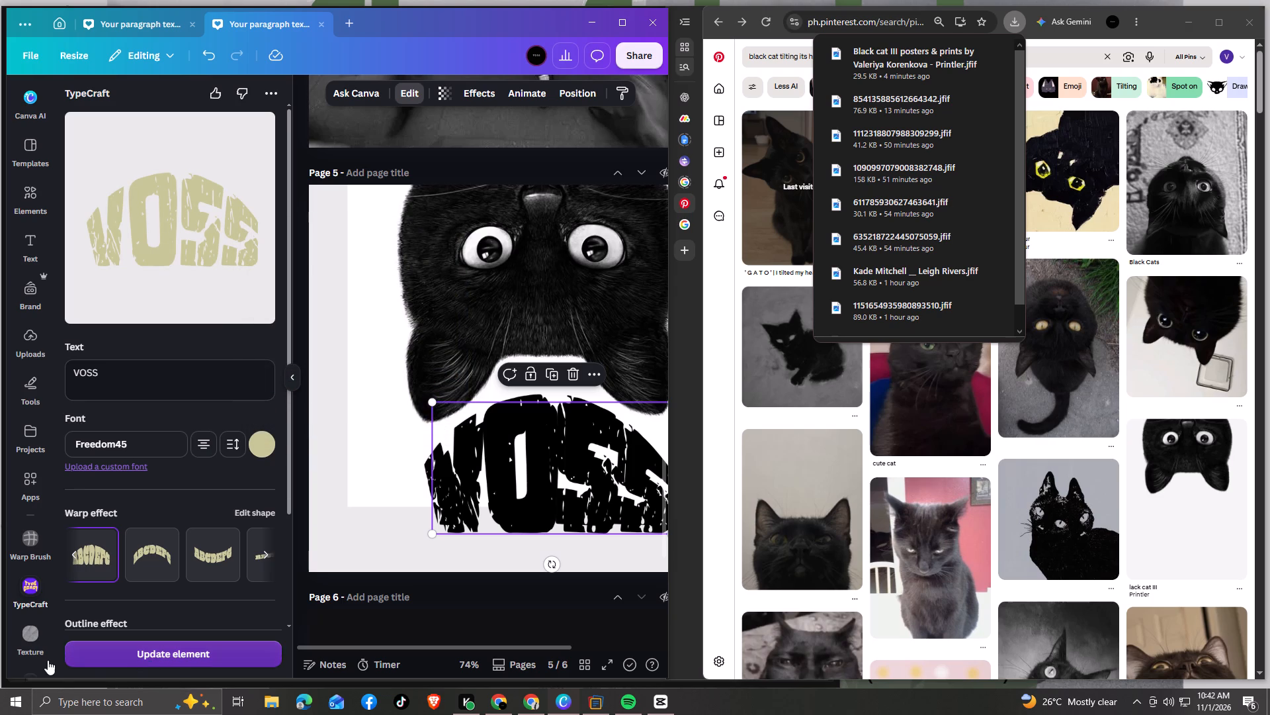
pyautogui.click(144, 650)
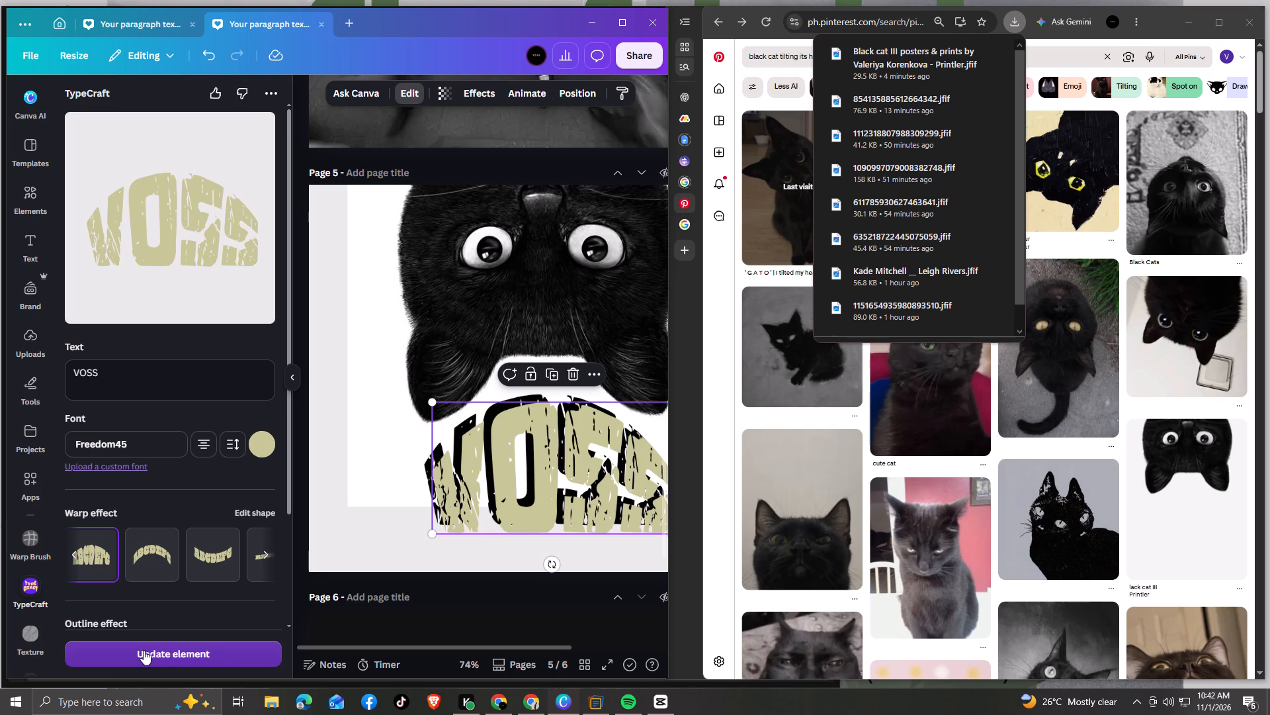
# Align the khaki VOSS copy vertically with the black lettering, offset slightly to its left so the black forms a drop shadow.
pyautogui.moveTo(532, 502); pyautogui.dragTo(518, 507)
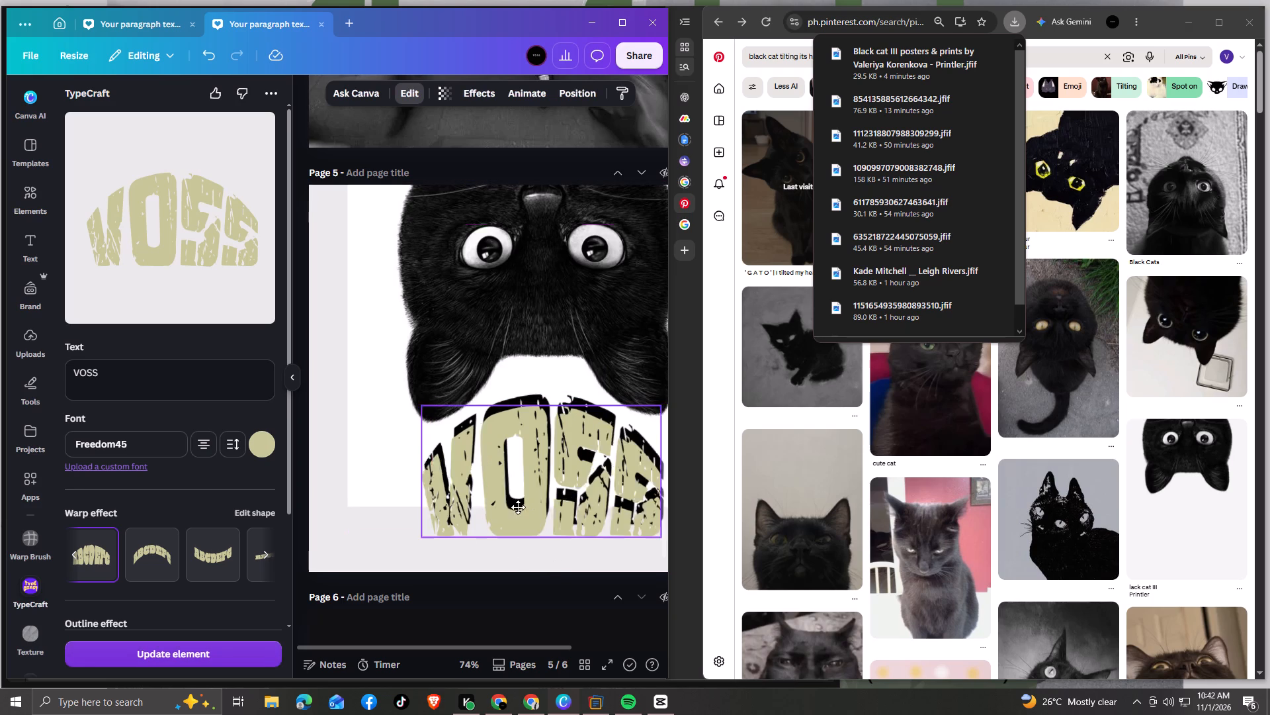
pyautogui.moveTo(518, 507); pyautogui.dragTo(515, 498)
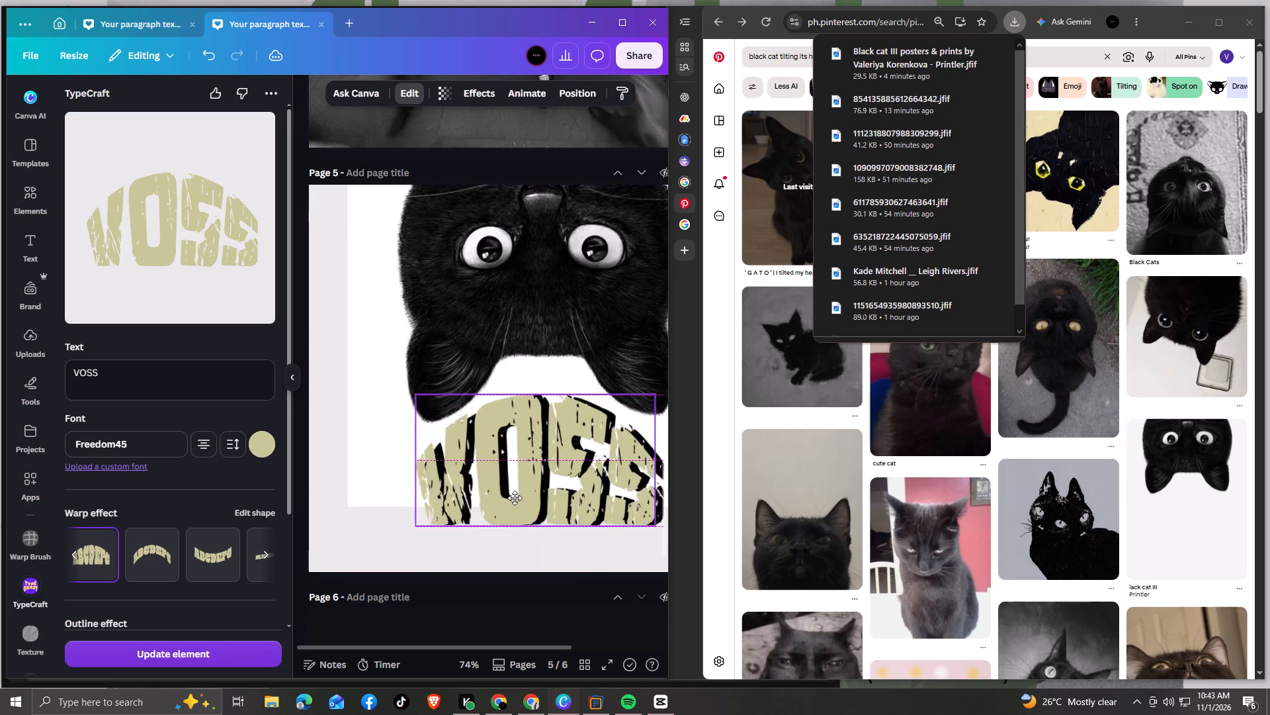
pyautogui.moveTo(515, 498); pyautogui.dragTo(510, 496)
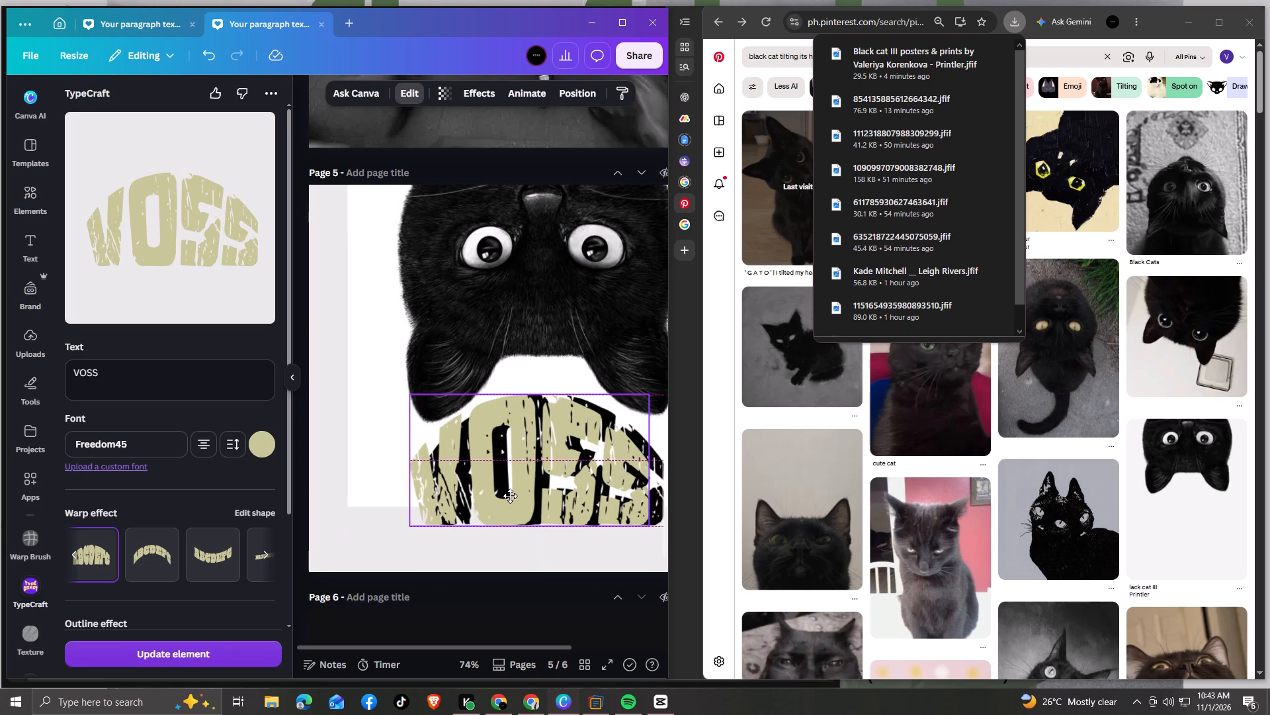
pyautogui.moveTo(510, 496); pyautogui.dragTo(517, 496)
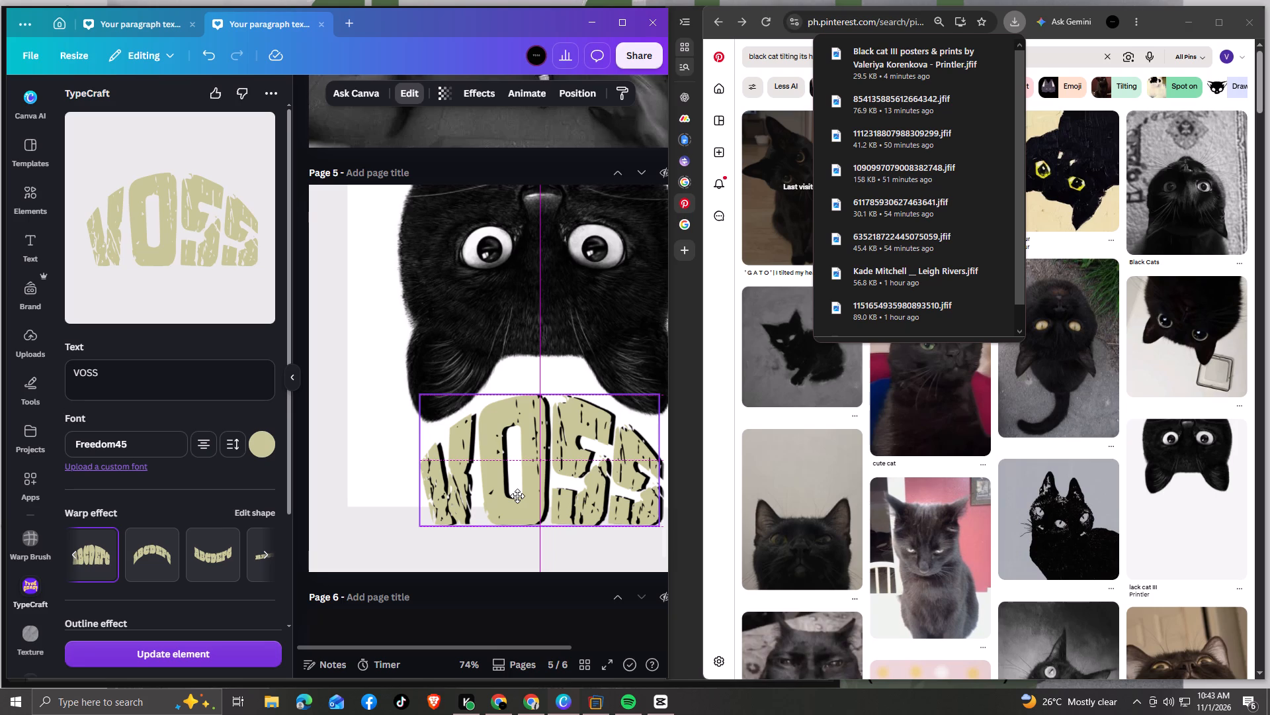
pyautogui.moveTo(517, 496); pyautogui.dragTo(516, 495)
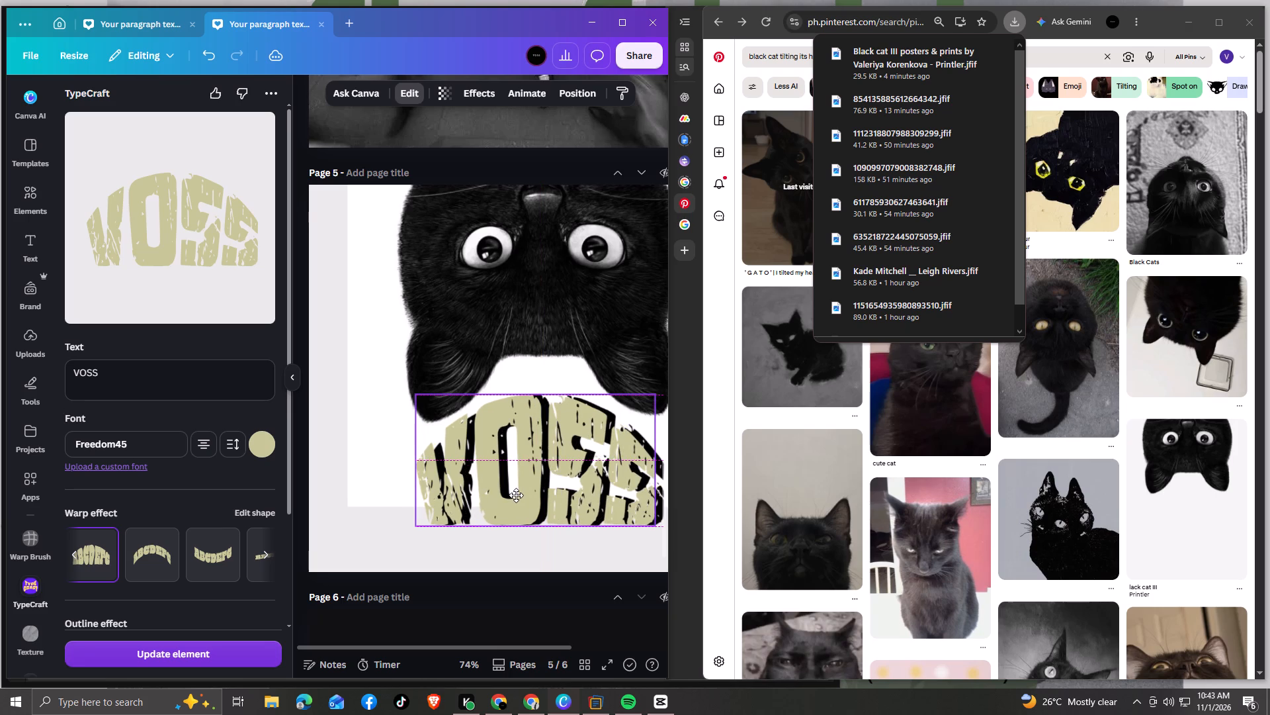
pyautogui.moveTo(516, 495); pyautogui.dragTo(515, 495)
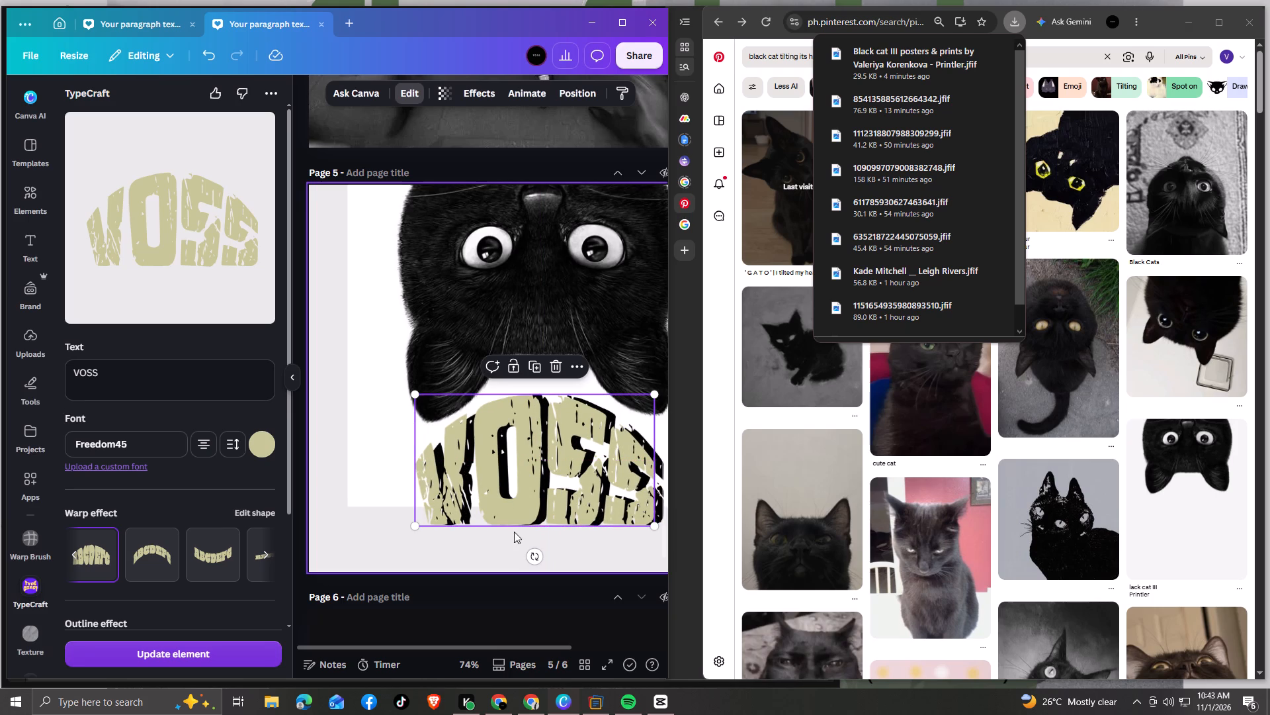
pyautogui.click(296, 379)
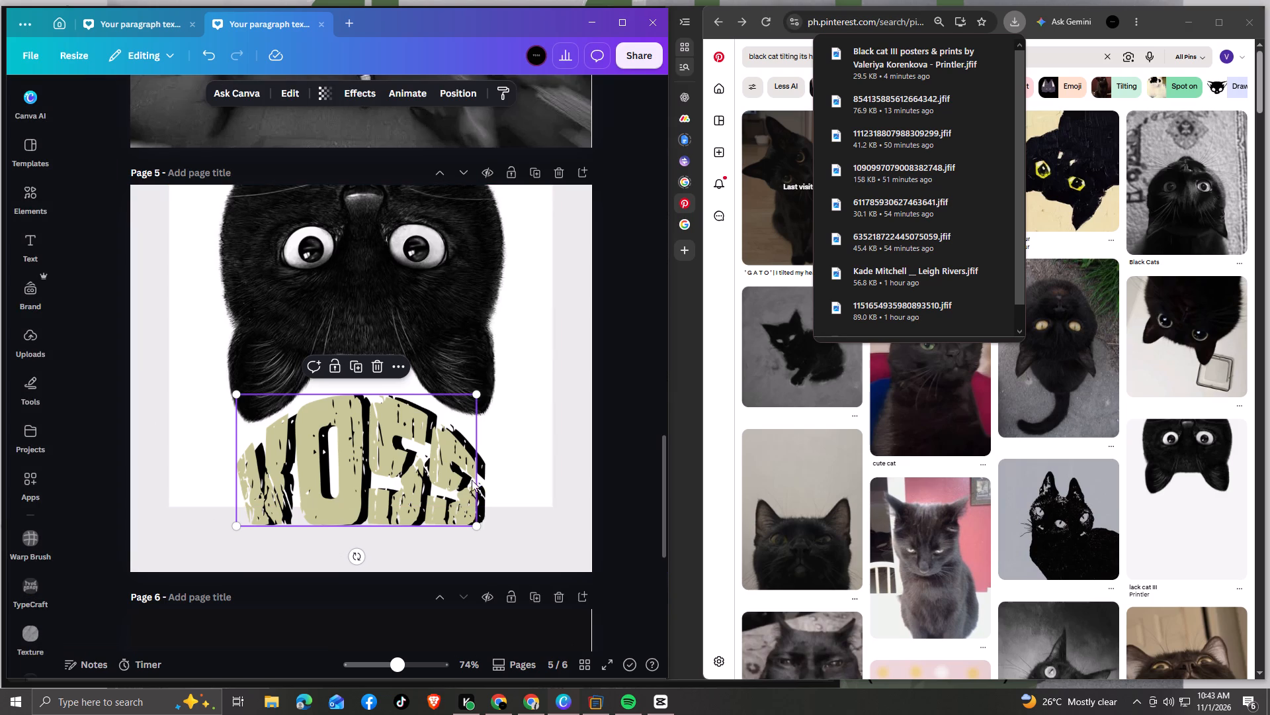
pyautogui.click(518, 532)
# Apply the warm Latte filter to the upside-down cat image on page 5.
pyautogui.click(447, 346)
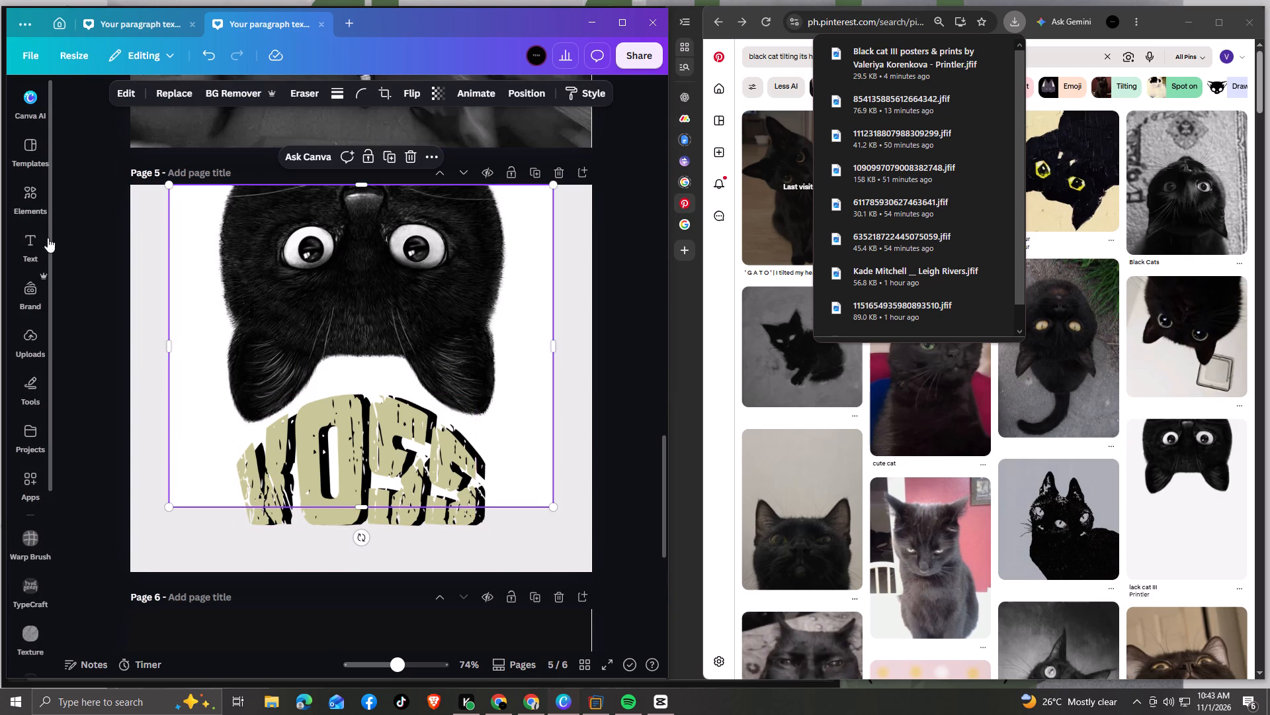
pyautogui.click(127, 91)
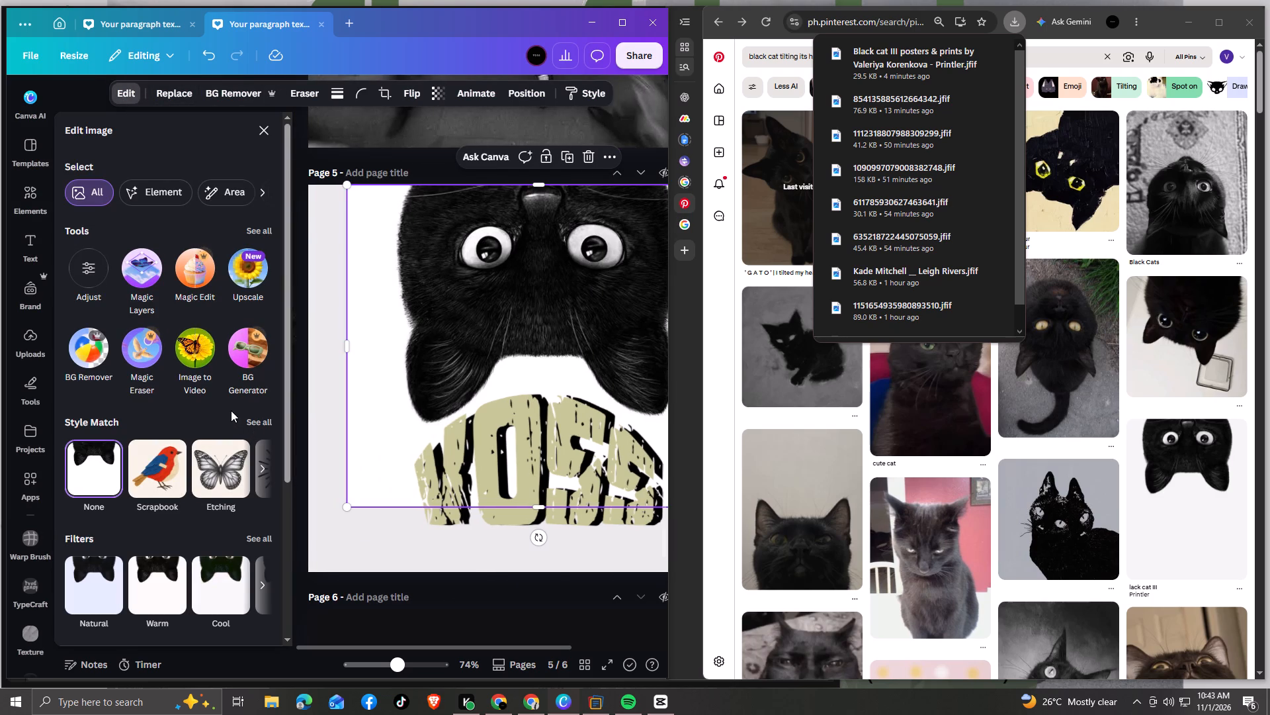
pyautogui.scroll(-1, 223, 565)
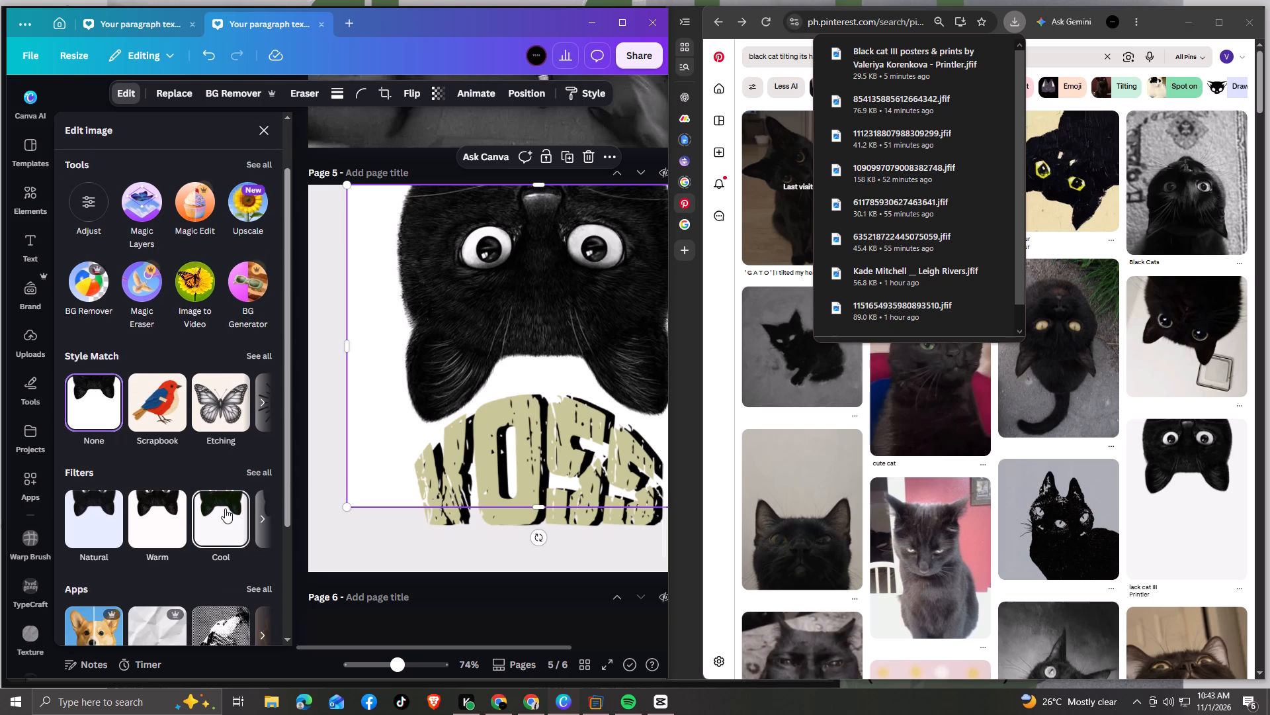
pyautogui.click(251, 473)
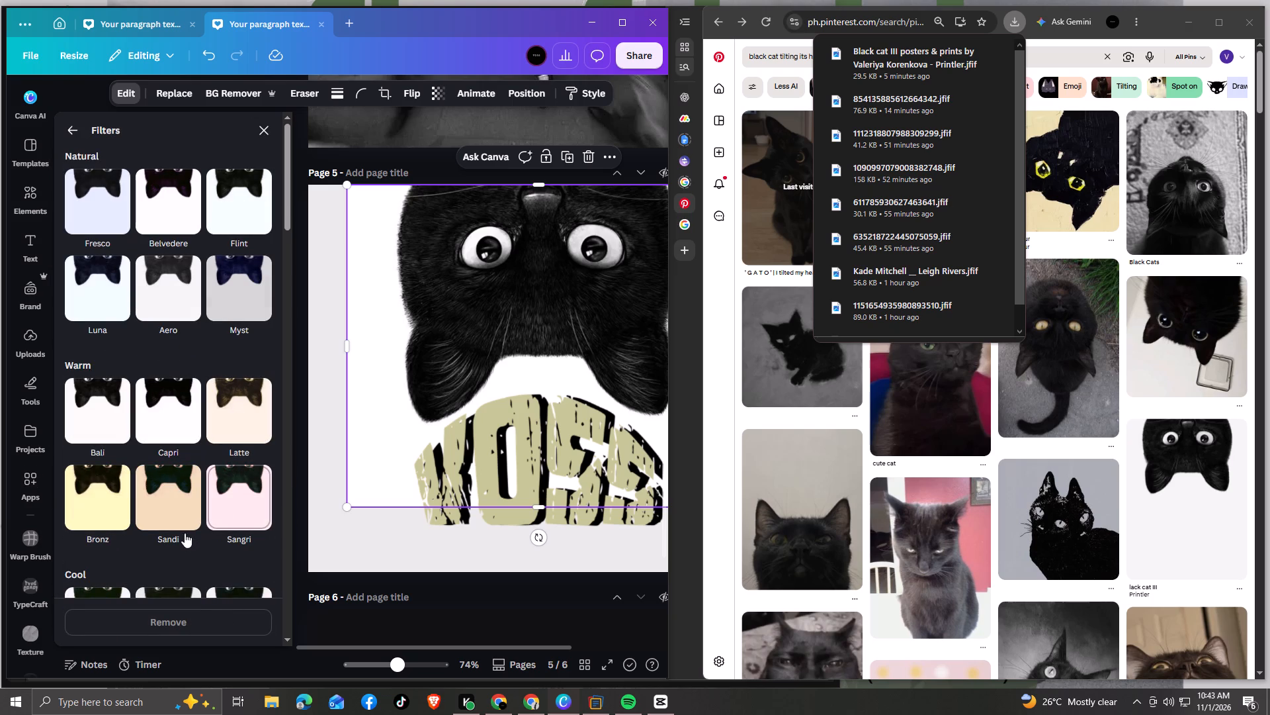
pyautogui.scroll(2, 184, 532)
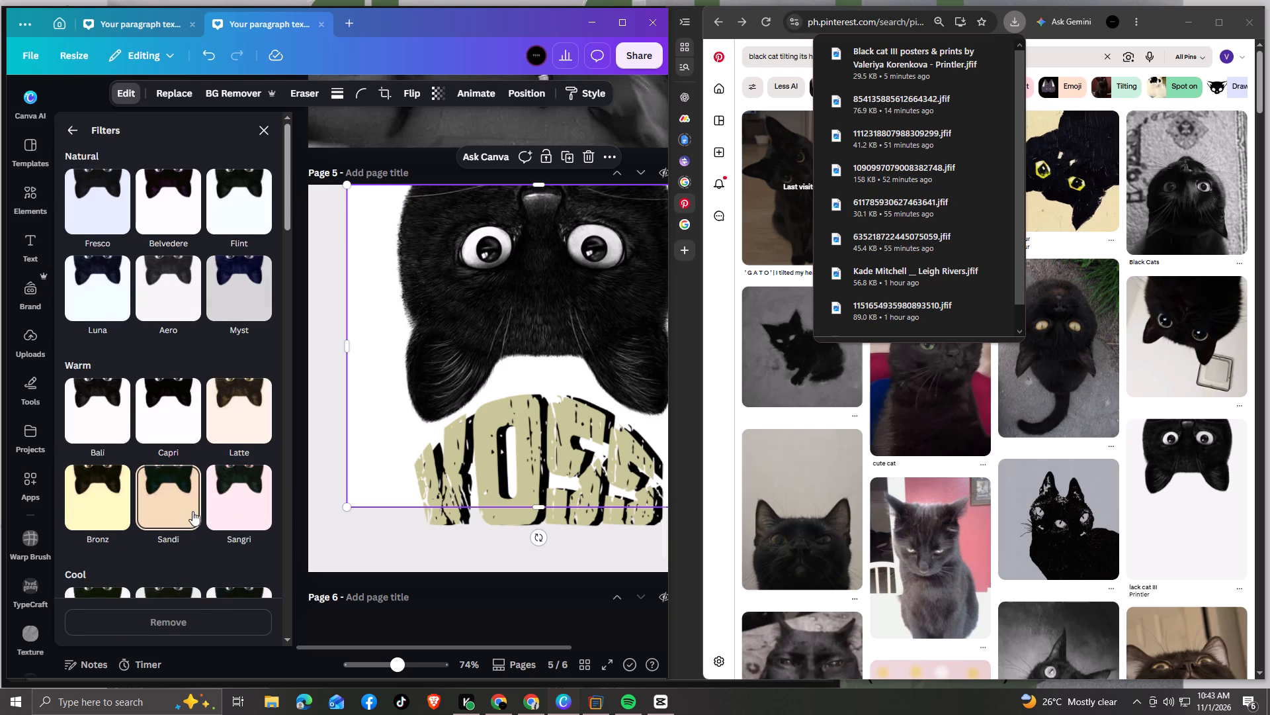
pyautogui.click(245, 415)
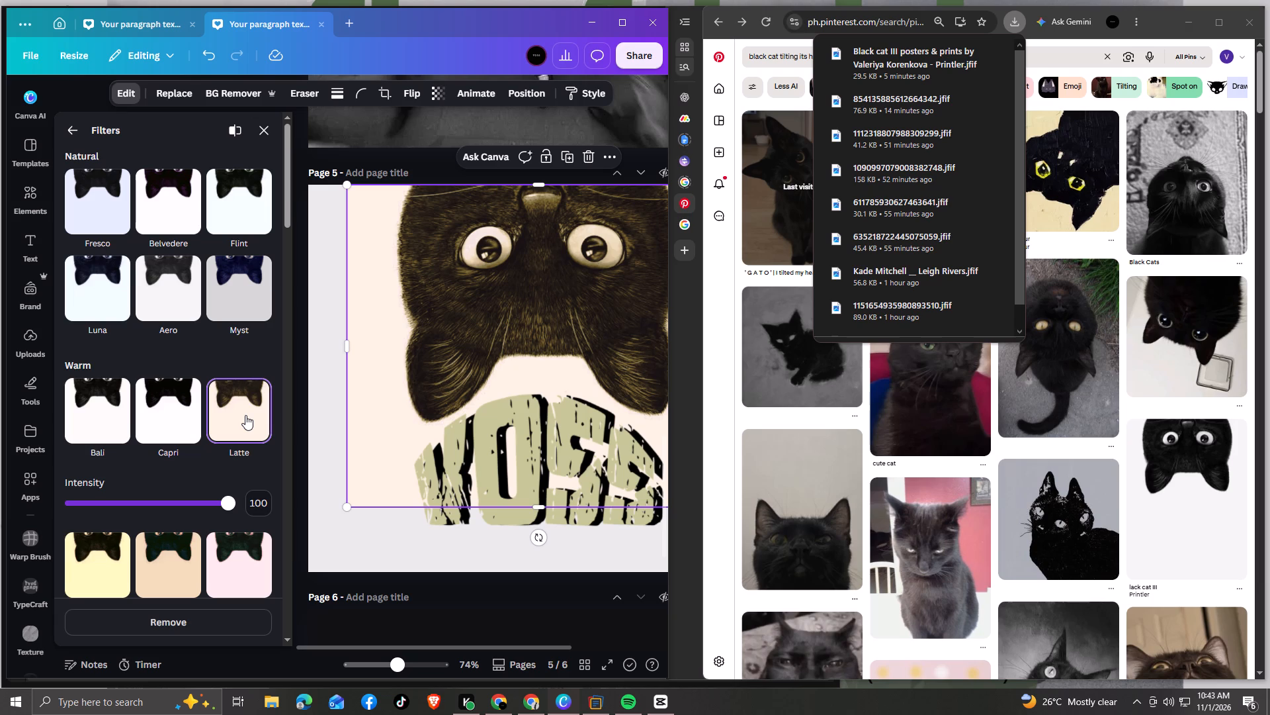
pyautogui.click(375, 550)
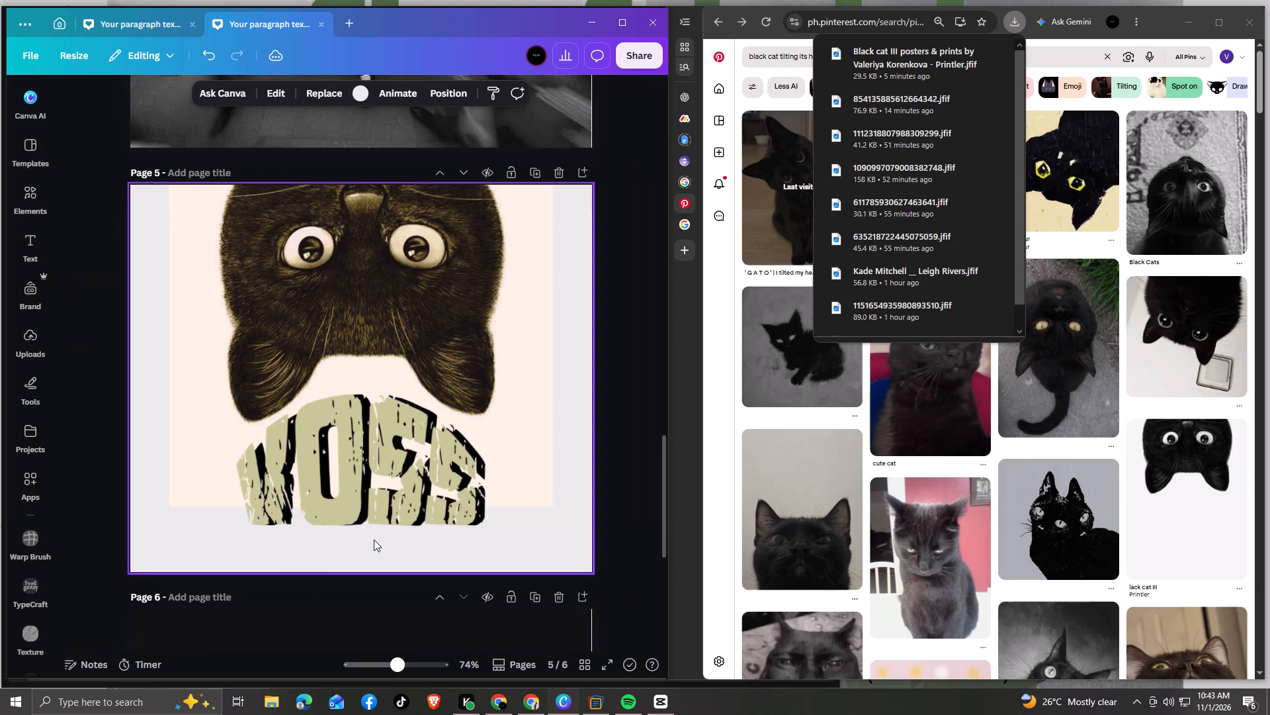
pyautogui.click(208, 553)
# Enlarge the cat image from its lower corners until it covers the whole of page 5.
pyautogui.click(187, 490)
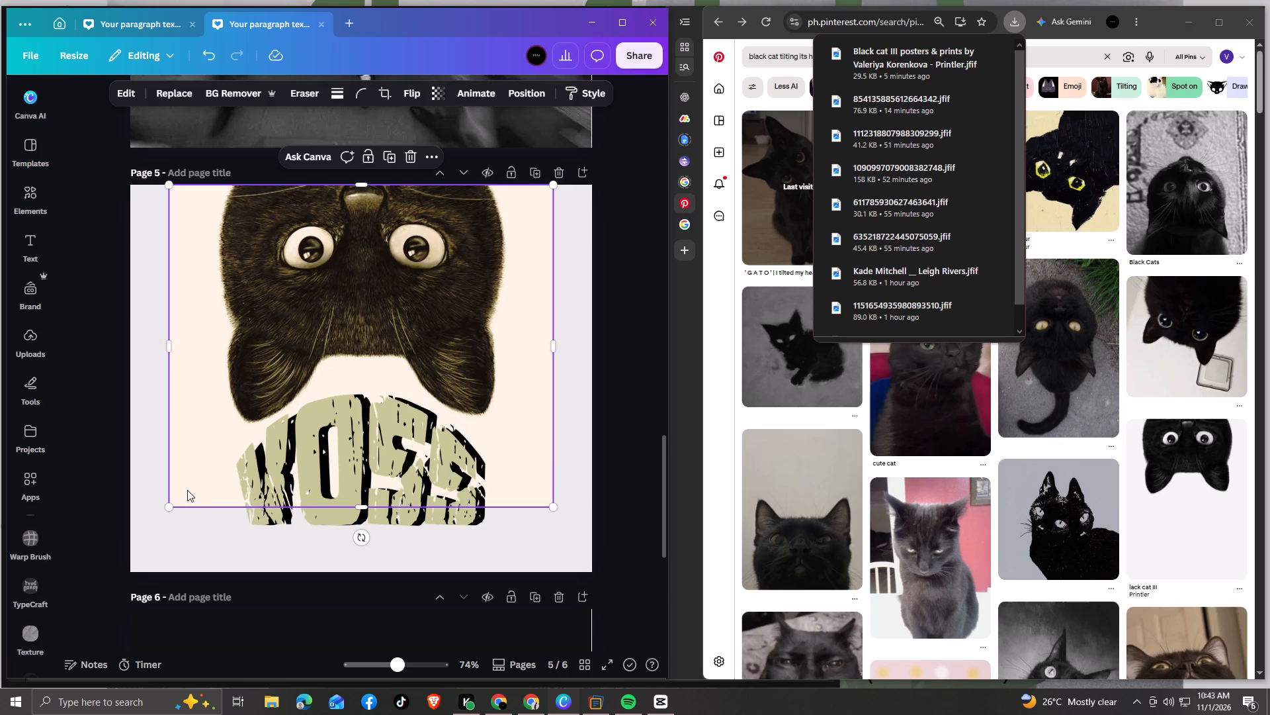
pyautogui.moveTo(167, 506); pyautogui.dragTo(167, 507)
pyautogui.moveTo(167, 507); pyautogui.dragTo(146, 562)
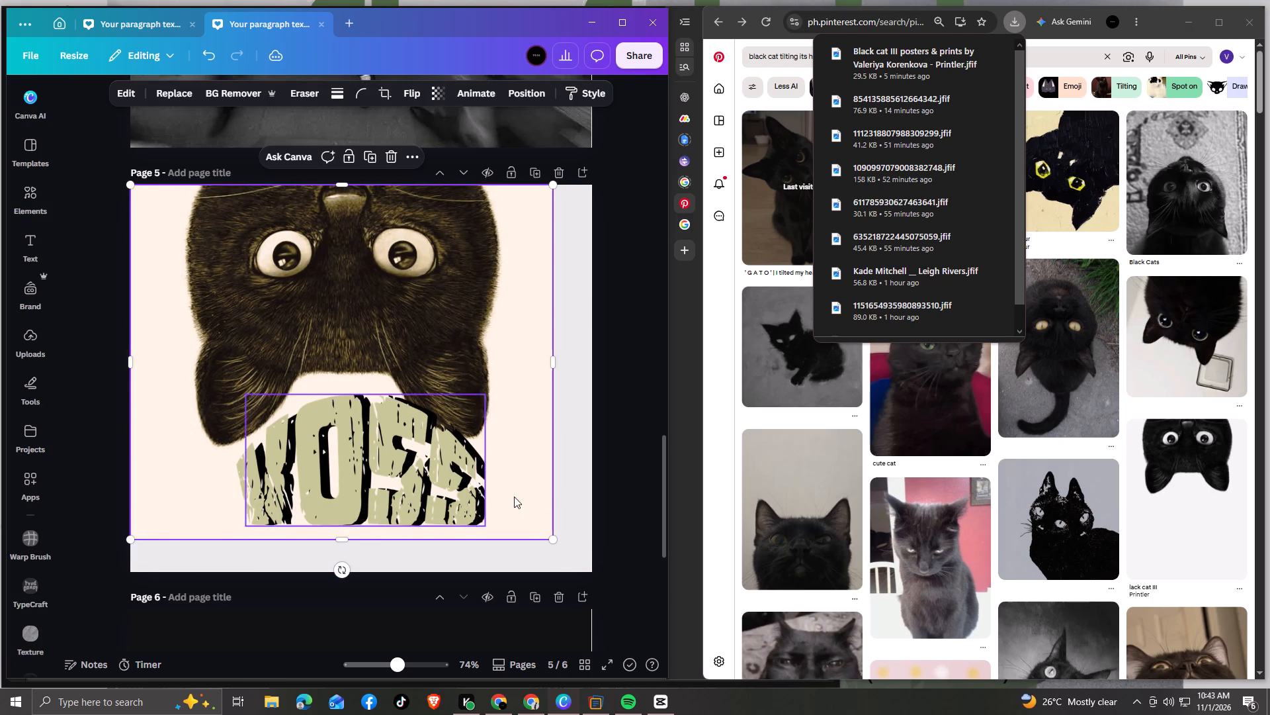
pyautogui.moveTo(554, 541); pyautogui.dragTo(587, 540)
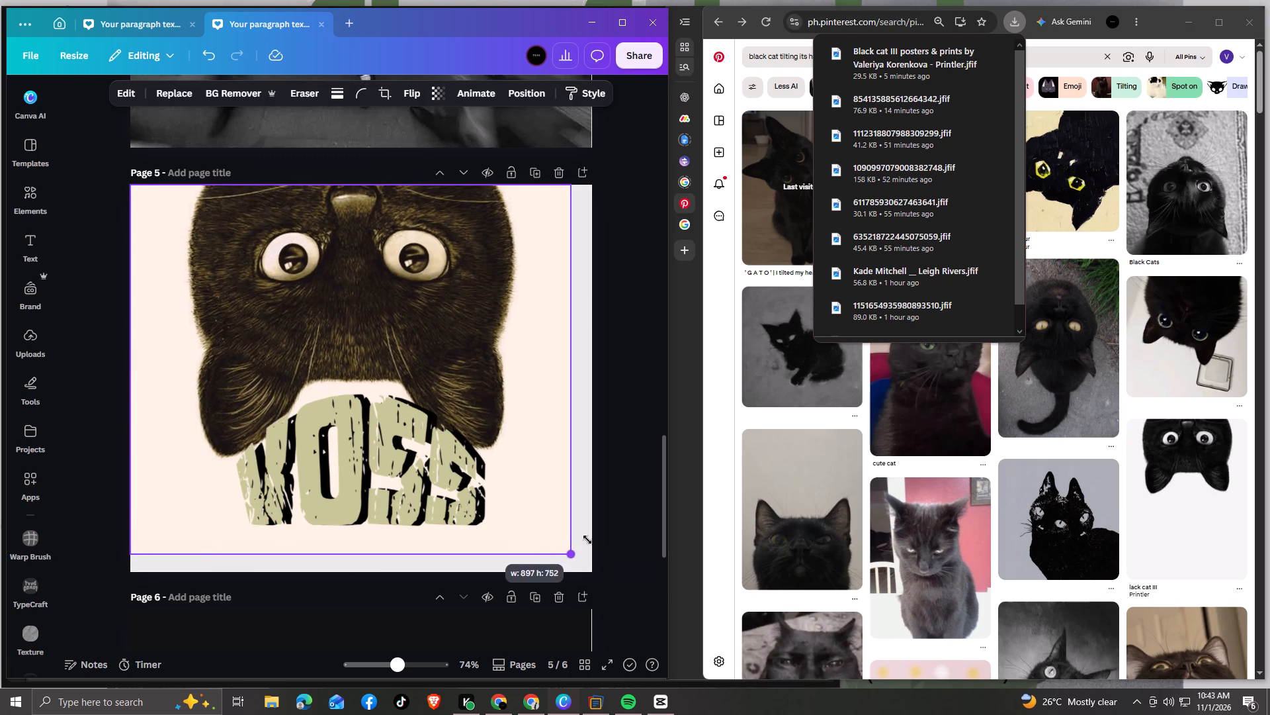
pyautogui.moveTo(587, 540); pyautogui.dragTo(618, 544)
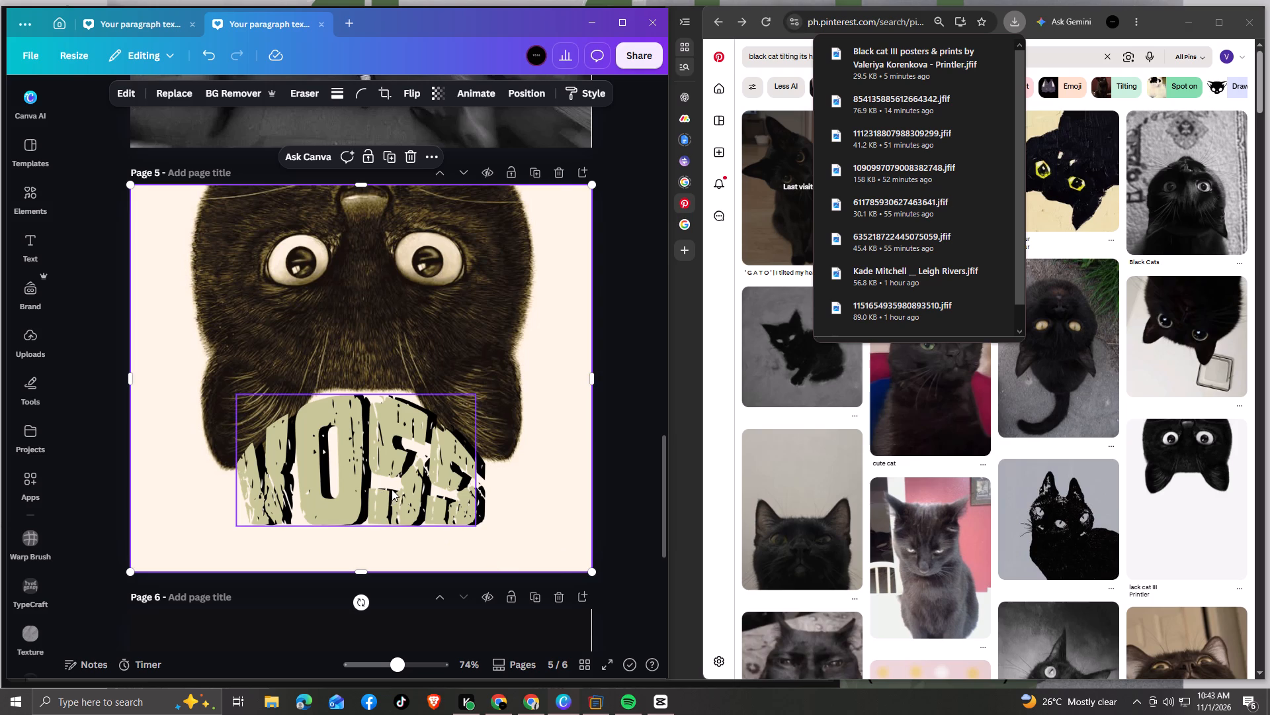
# Move the khaki VOSS lettering down beneath the cat's ears, and reposition the black copy slightly to its right as a drop shadow.
pyautogui.moveTo(392, 489); pyautogui.dragTo(393, 517)
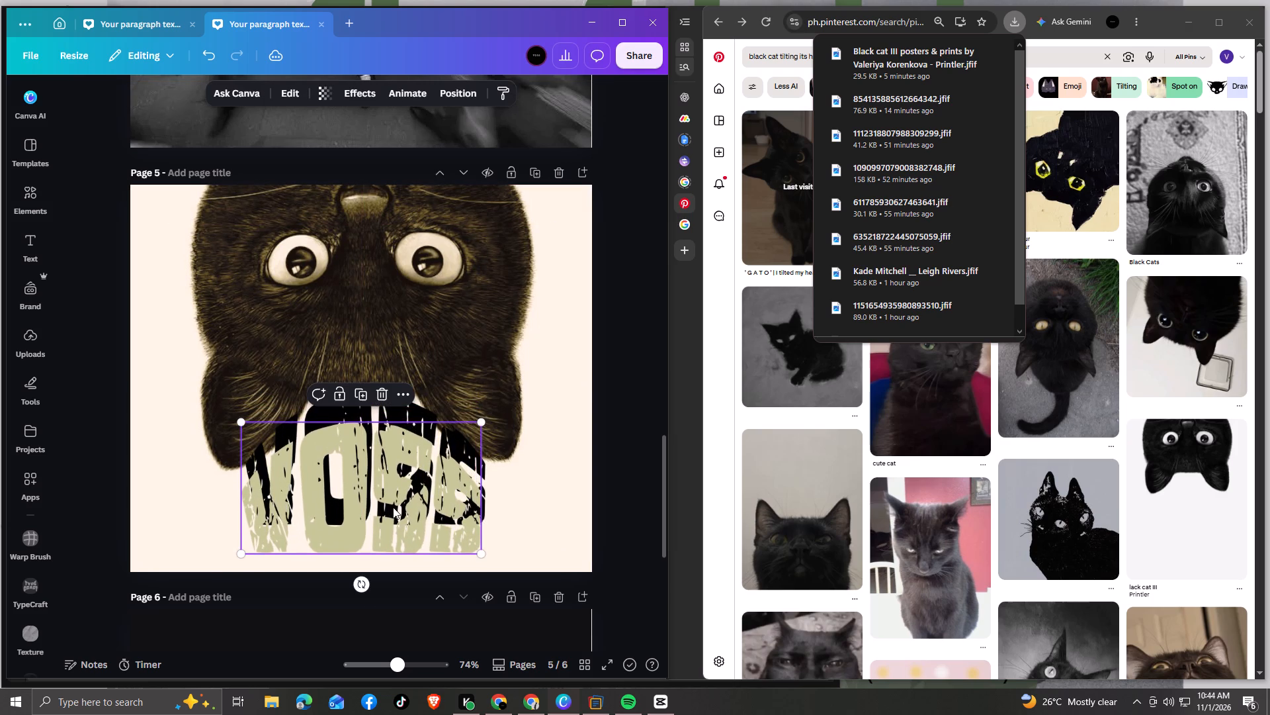
pyautogui.moveTo(405, 412); pyautogui.dragTo(405, 432)
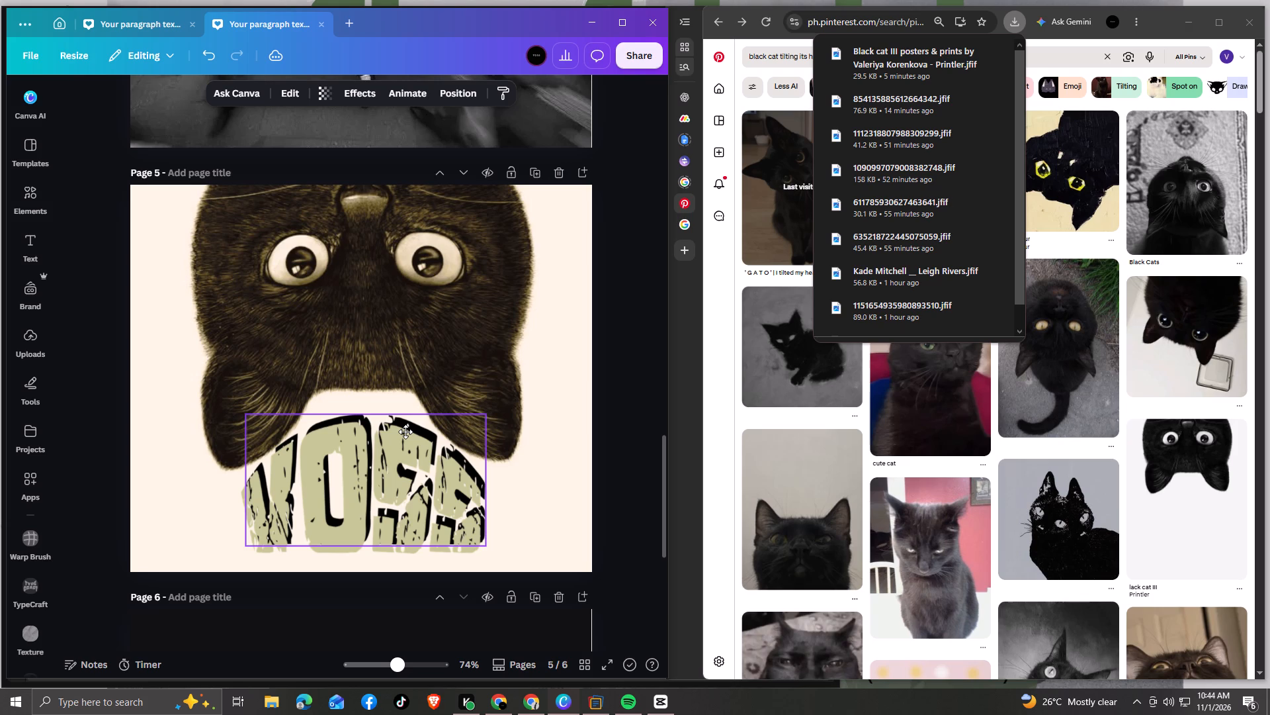
pyautogui.moveTo(405, 432); pyautogui.dragTo(408, 432)
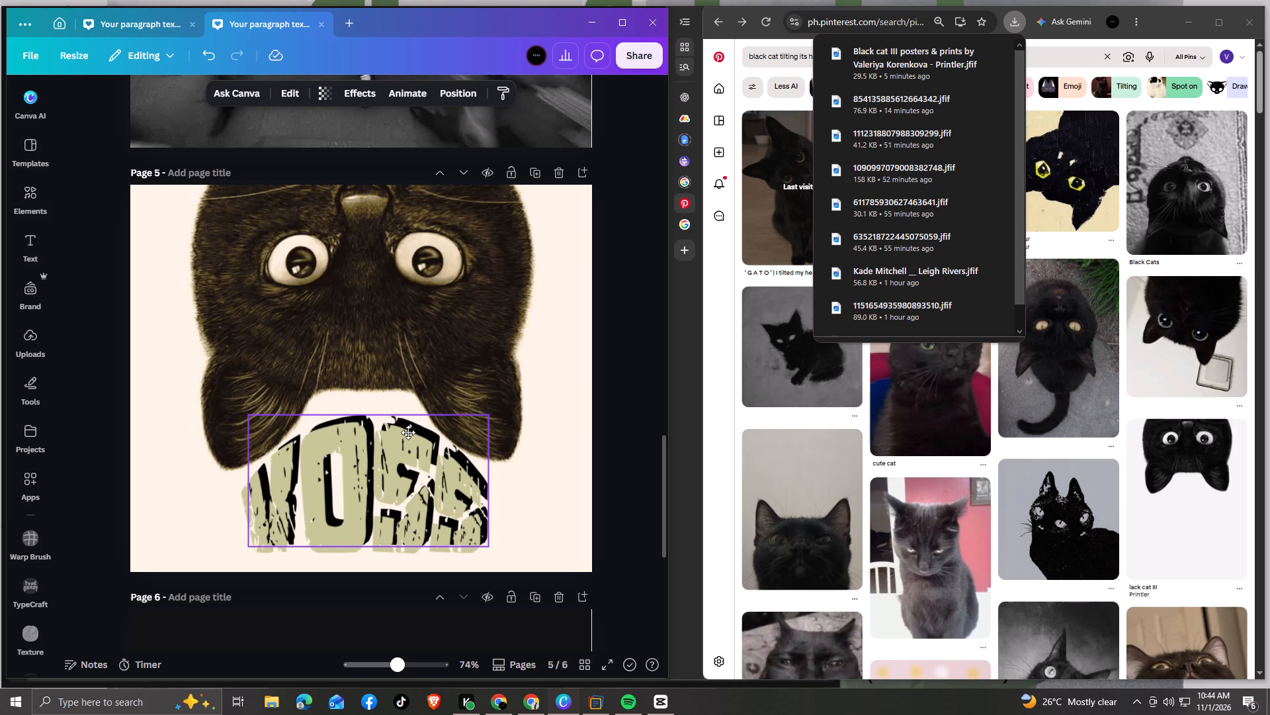
pyautogui.moveTo(408, 432); pyautogui.dragTo(407, 432)
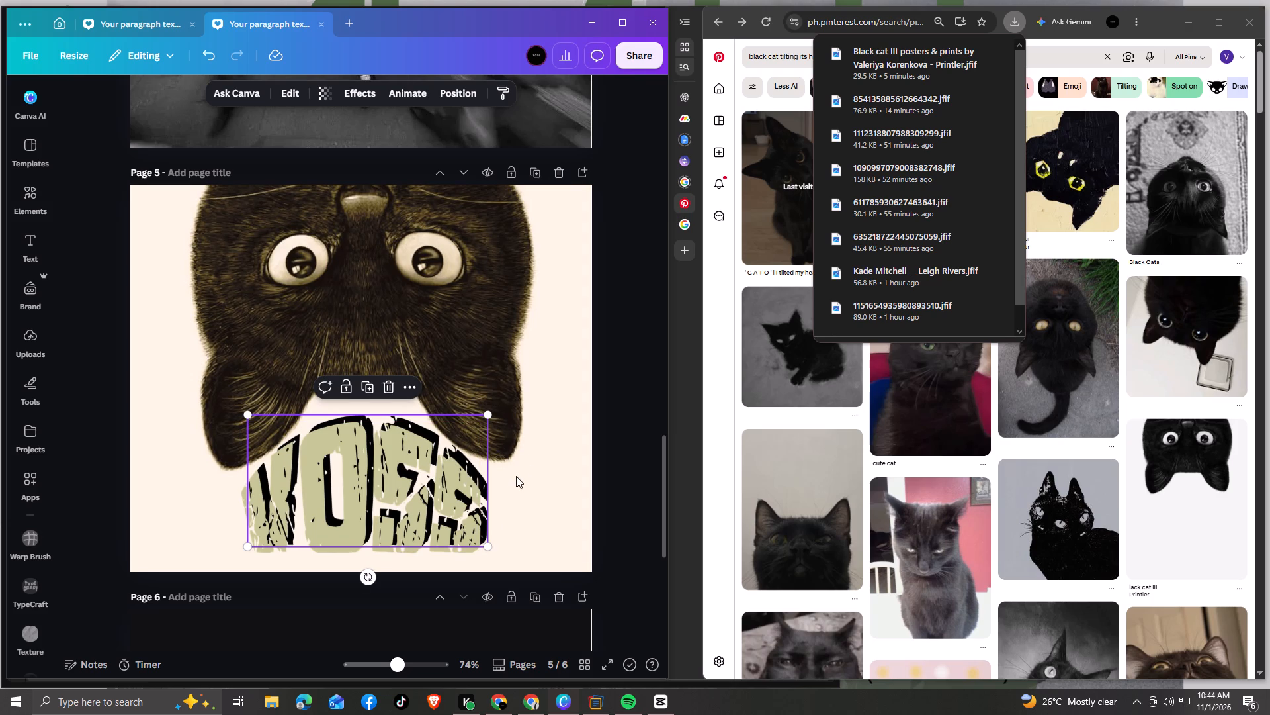
pyautogui.click(419, 429)
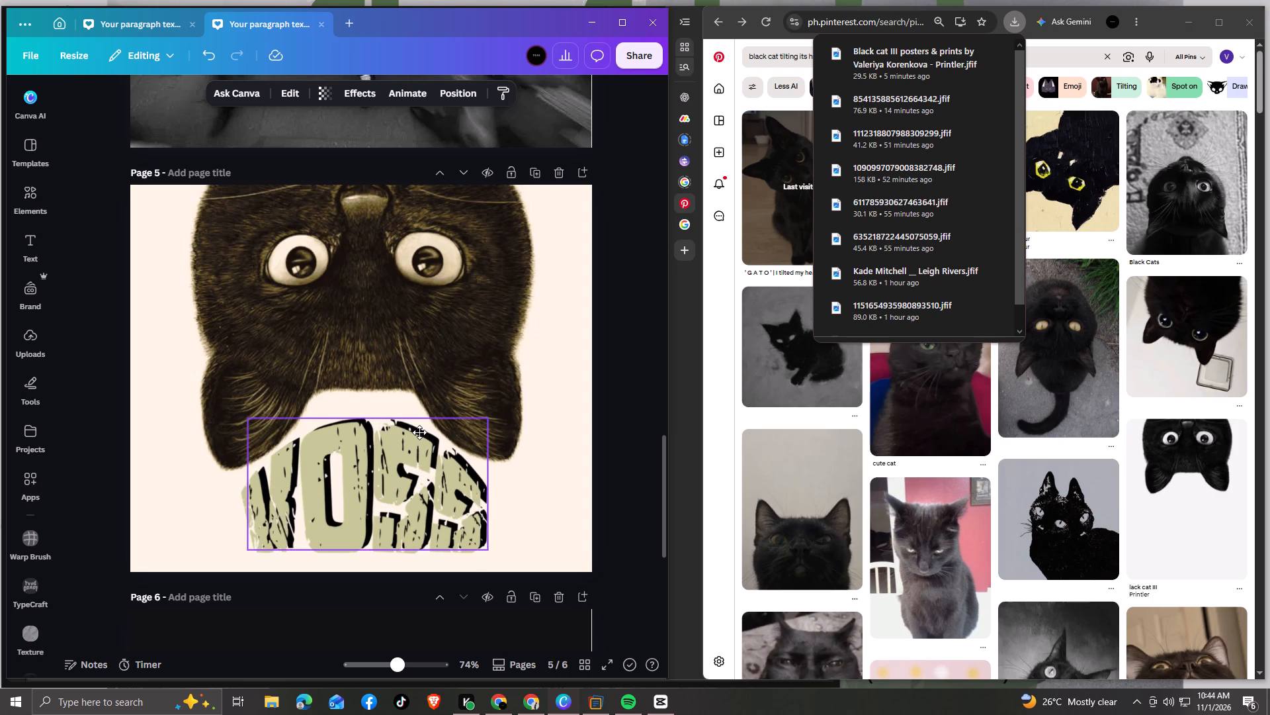
pyautogui.click(541, 457)
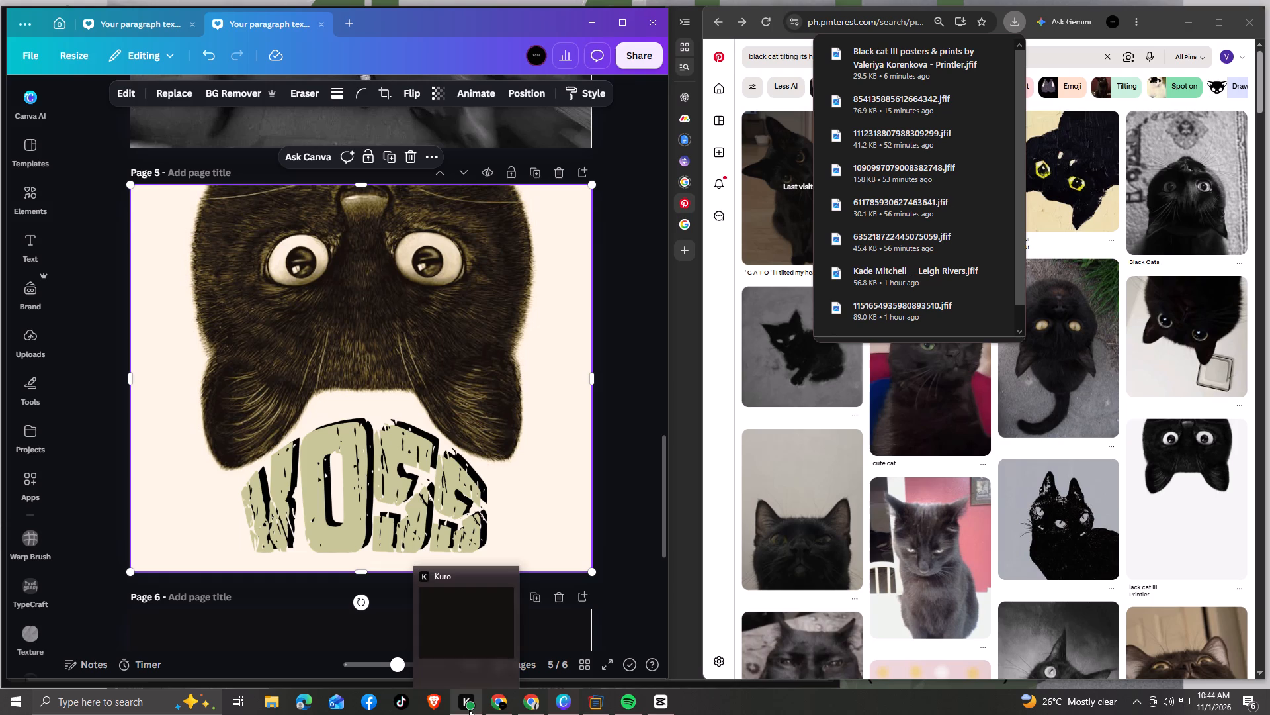
# Switch to TikTok and like the post shown in the For You feed.
pyautogui.click(405, 705)
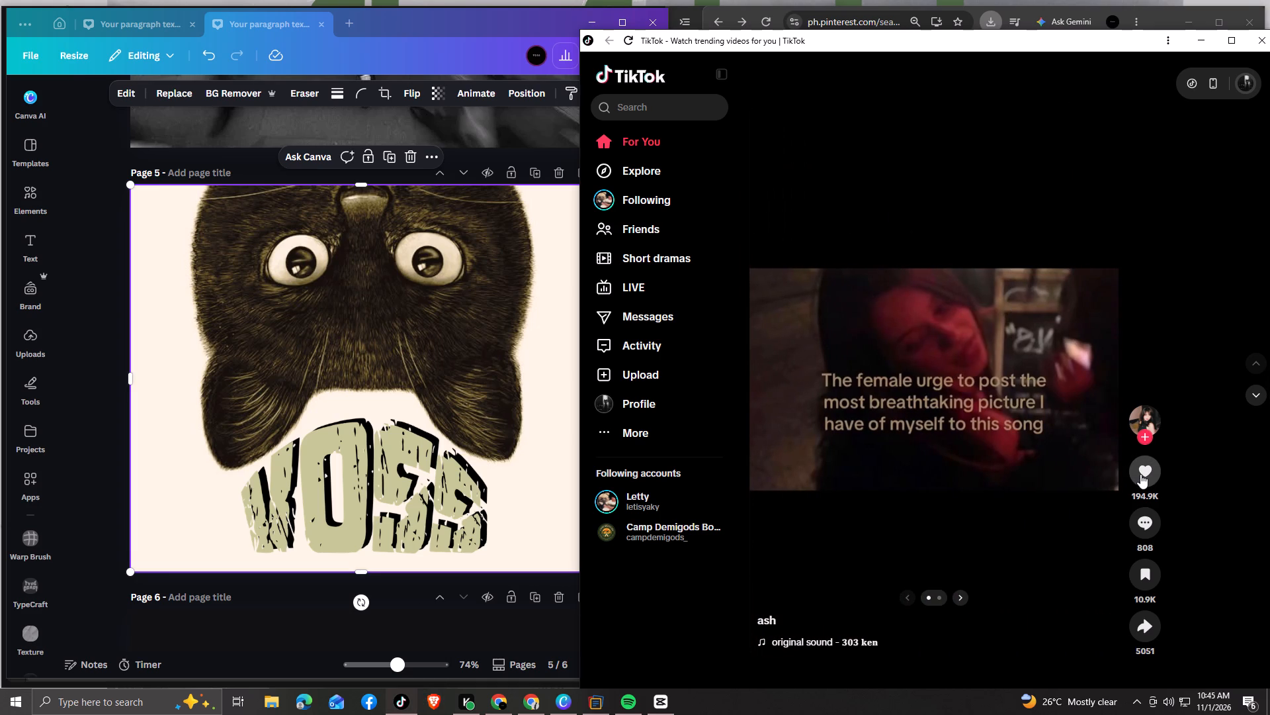
pyautogui.click(1140, 474)
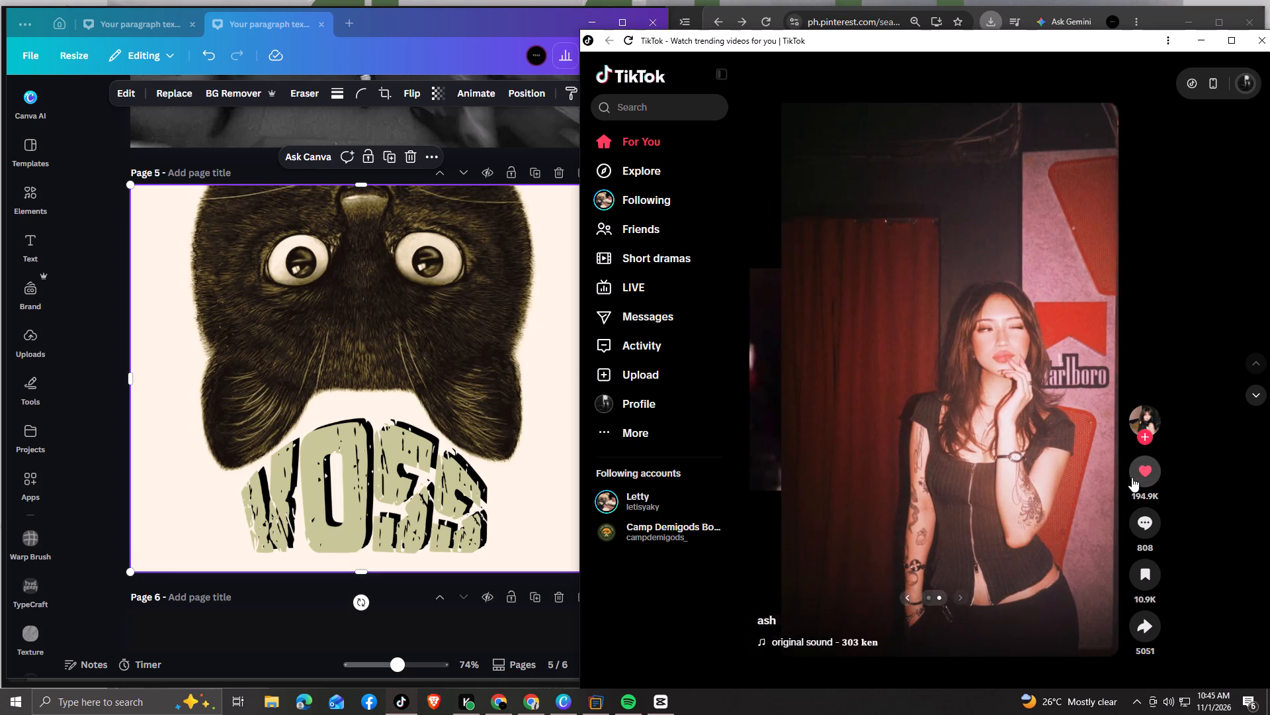
# Browse the profile of the liked post's creator, view one of the older videos, and return to the feed.
pyautogui.click(767, 620)
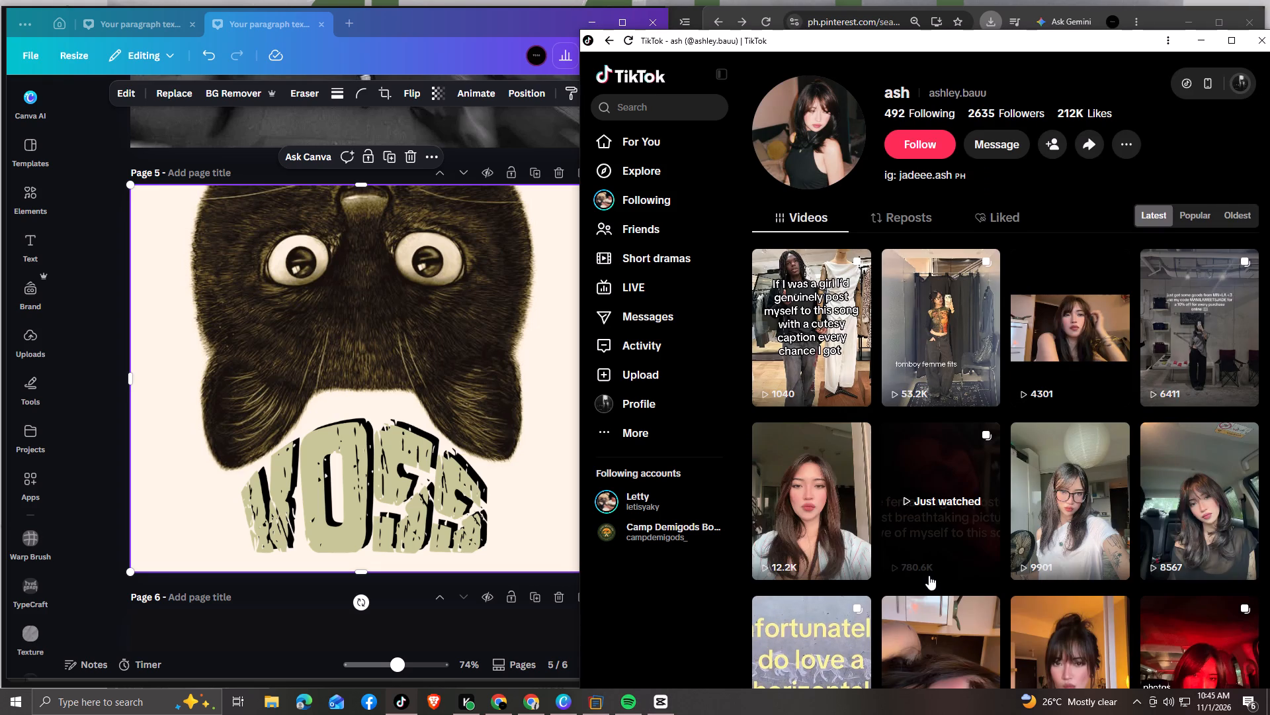
pyautogui.scroll(-8, 929, 577)
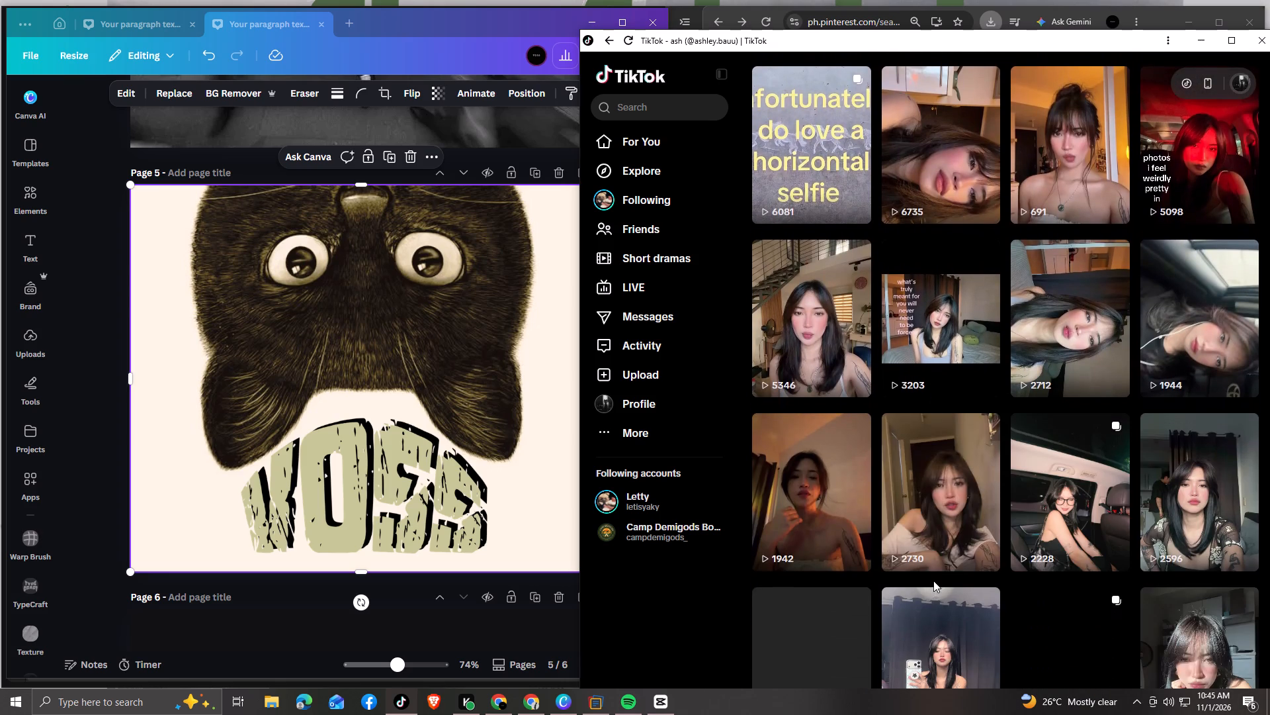
pyautogui.scroll(-5, 933, 581)
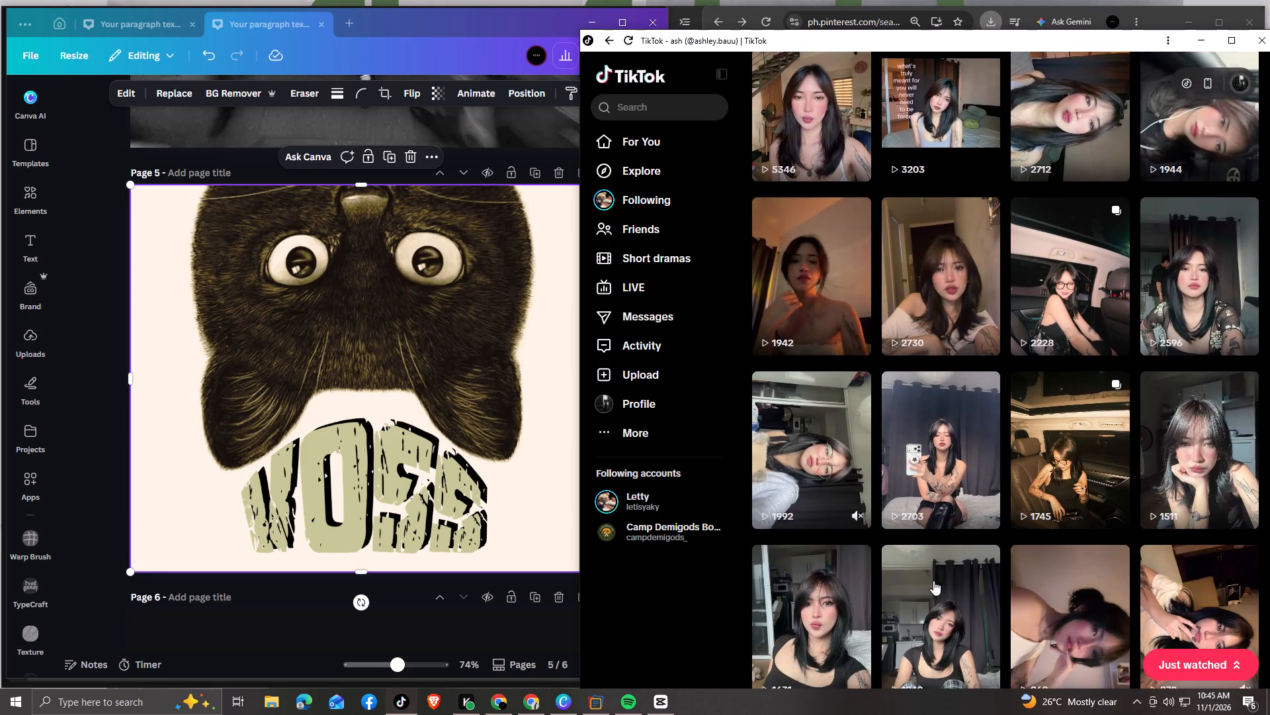
pyautogui.scroll(-19, 933, 581)
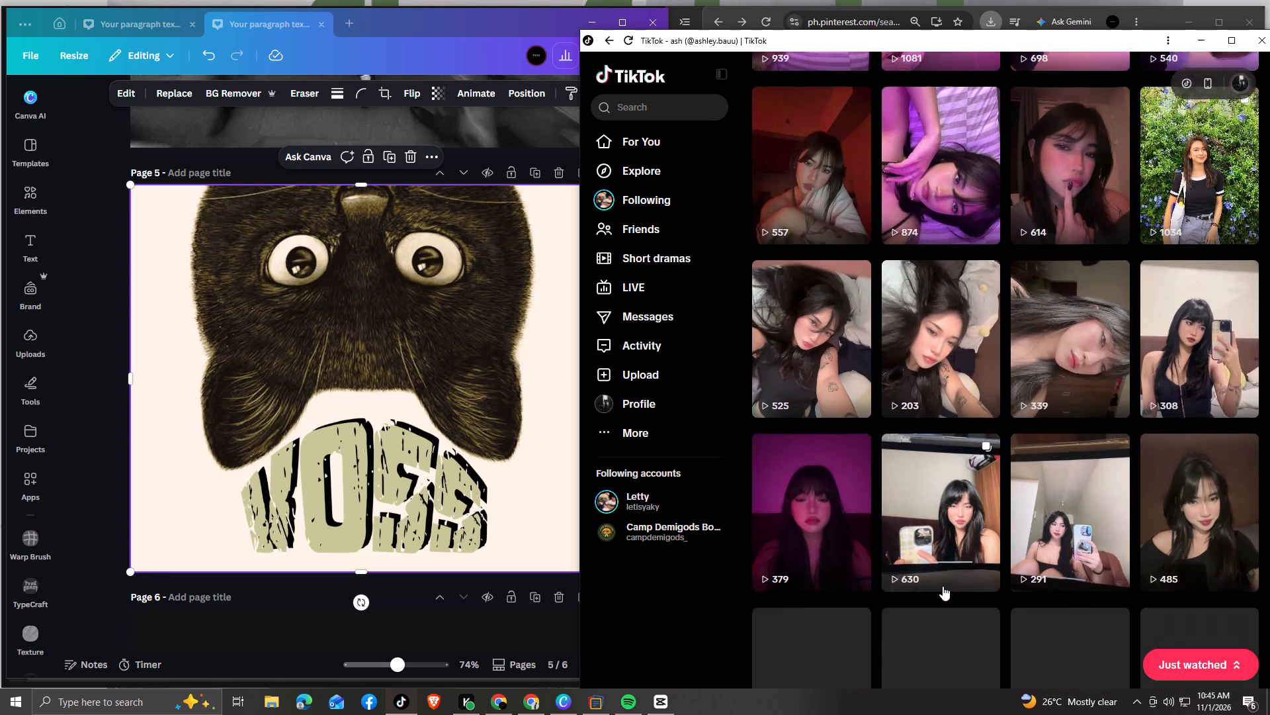
pyautogui.scroll(-20, 942, 586)
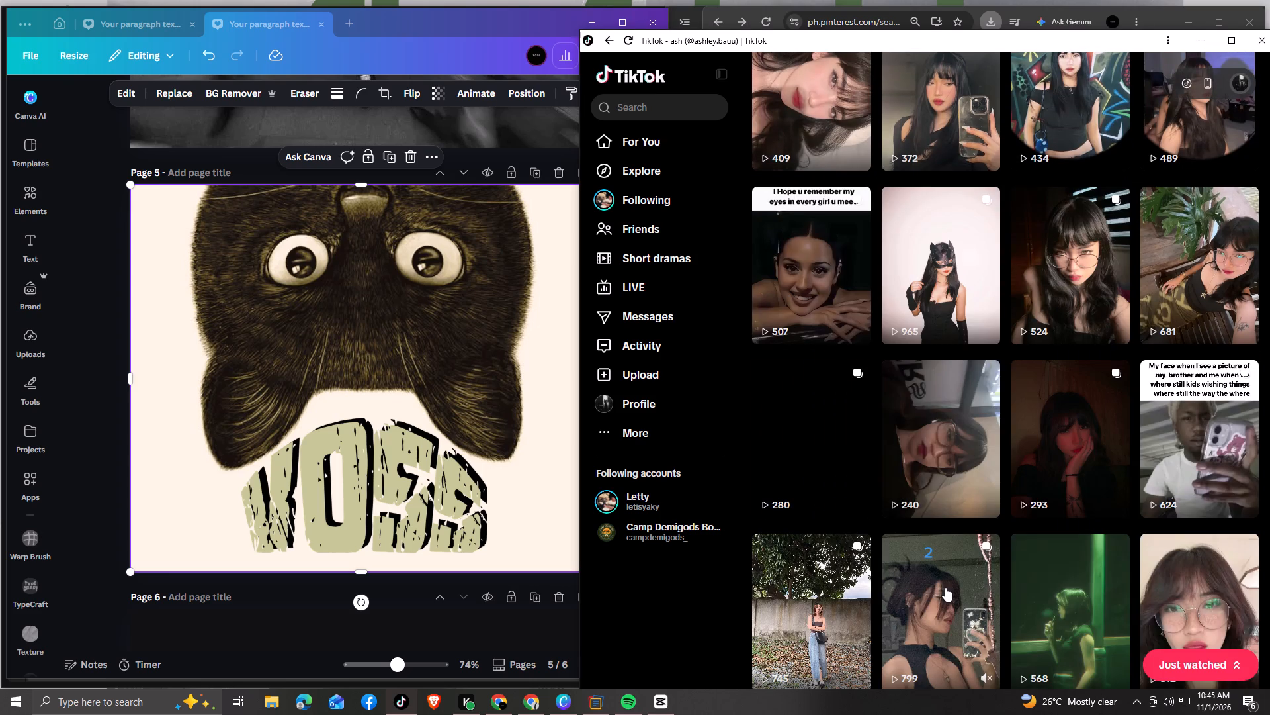
pyautogui.scroll(-6, 945, 587)
pyautogui.scroll(1, 948, 591)
pyautogui.scroll(-1, 948, 591)
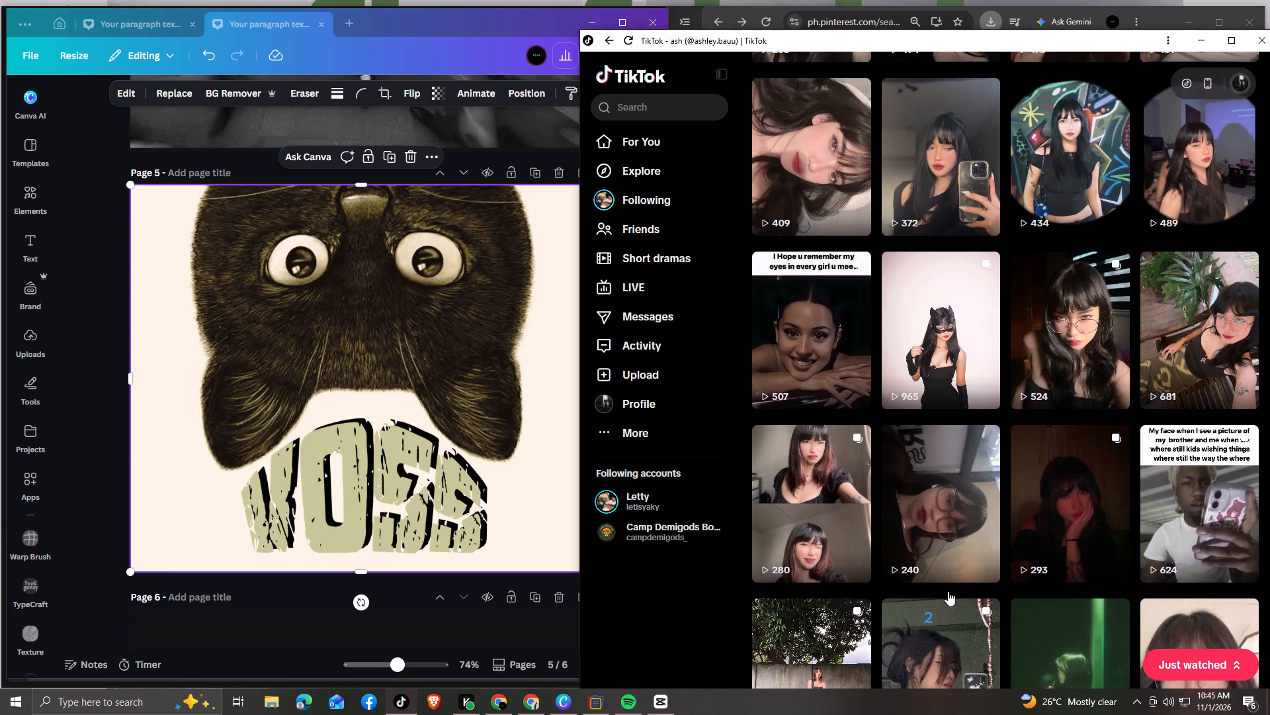
pyautogui.scroll(1, 948, 591)
pyautogui.scroll(-1, 948, 591)
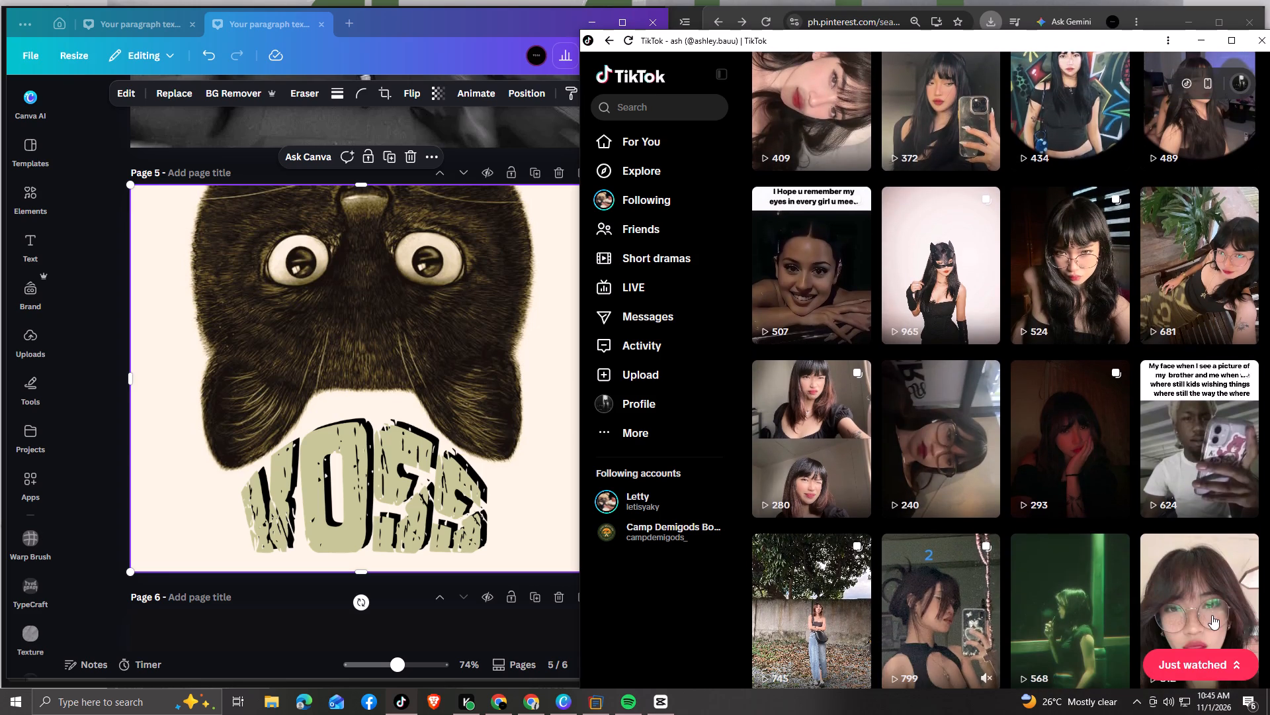
pyautogui.click(1213, 603)
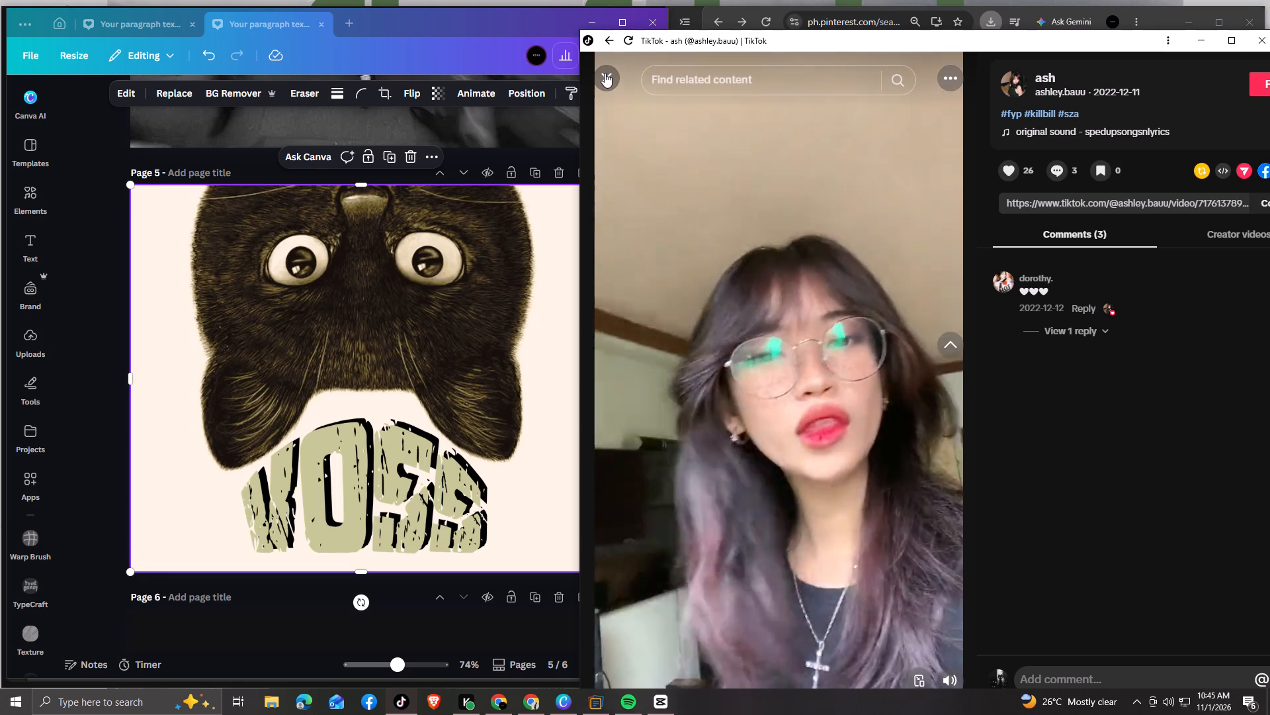
pyautogui.click(605, 73)
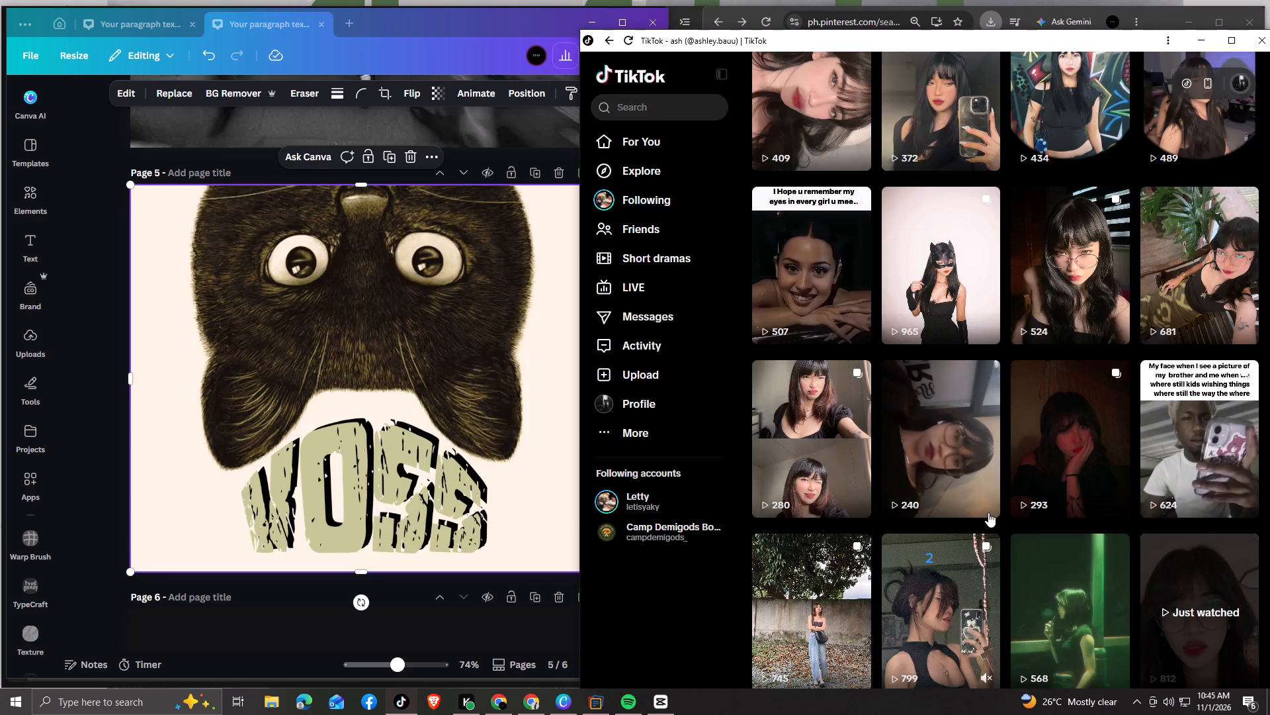
pyautogui.scroll(20, 988, 512)
pyautogui.scroll(13, 988, 512)
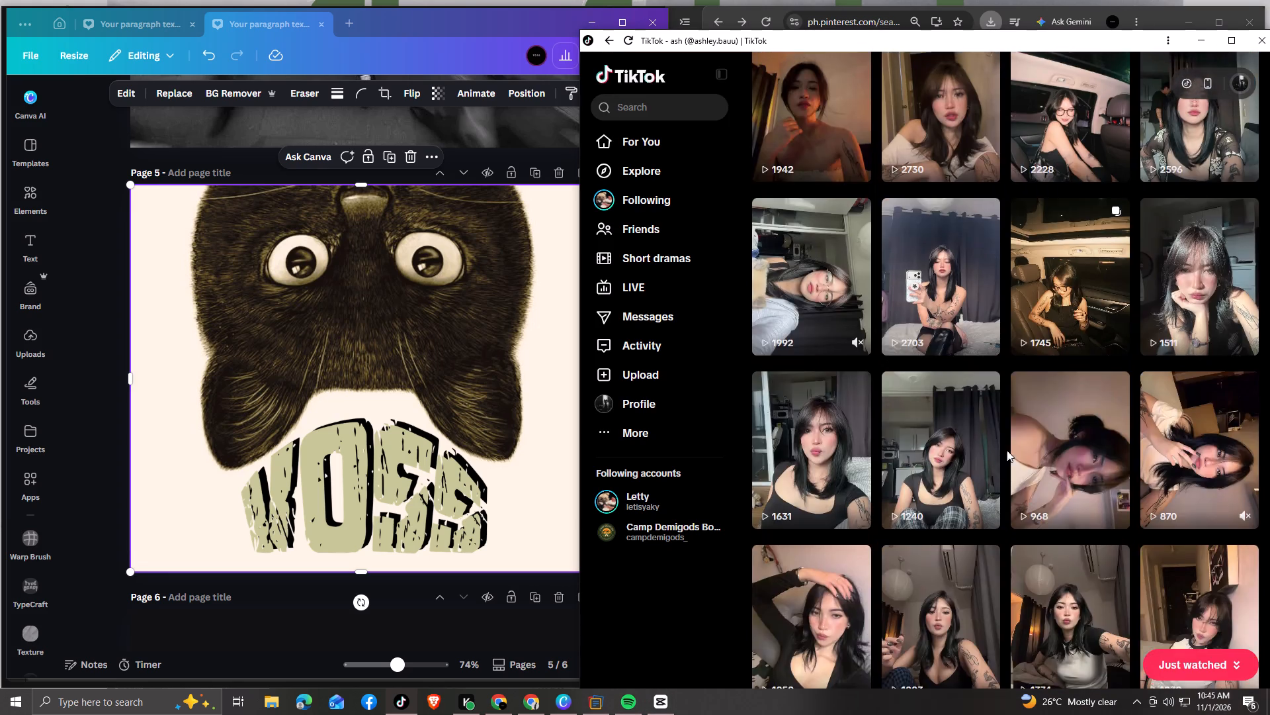
pyautogui.scroll(20, 1007, 450)
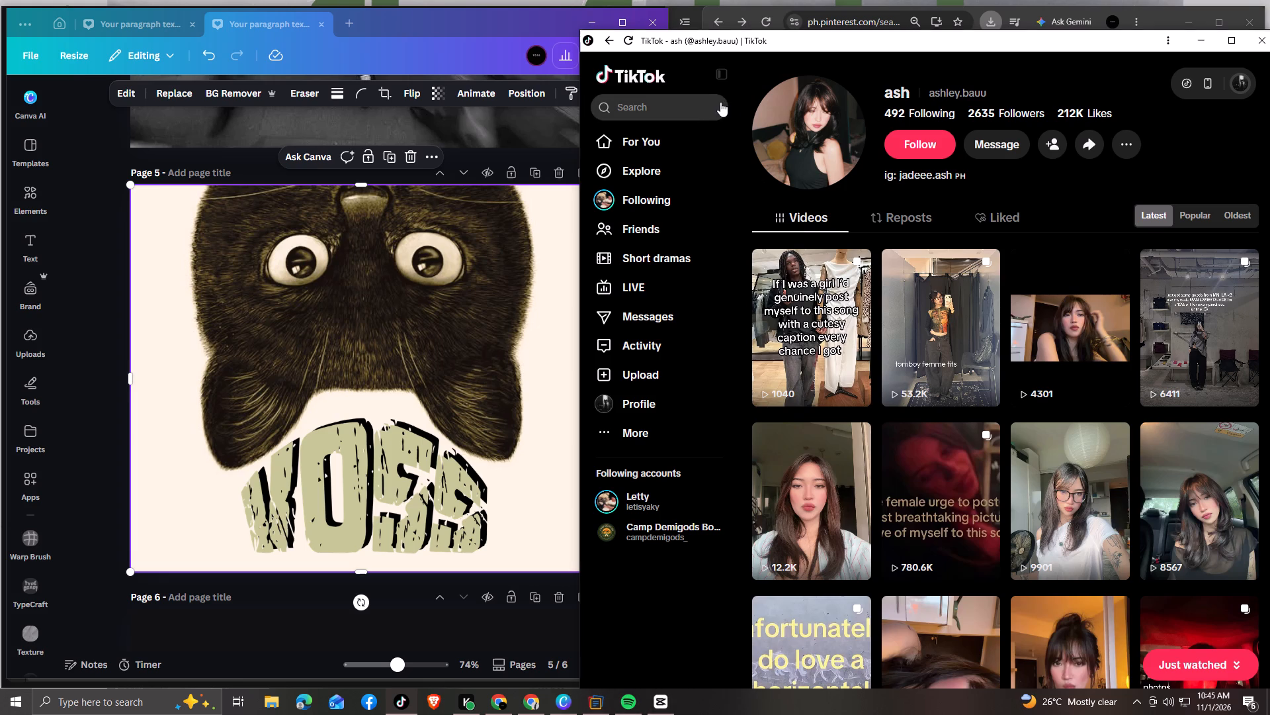
pyautogui.click(609, 41)
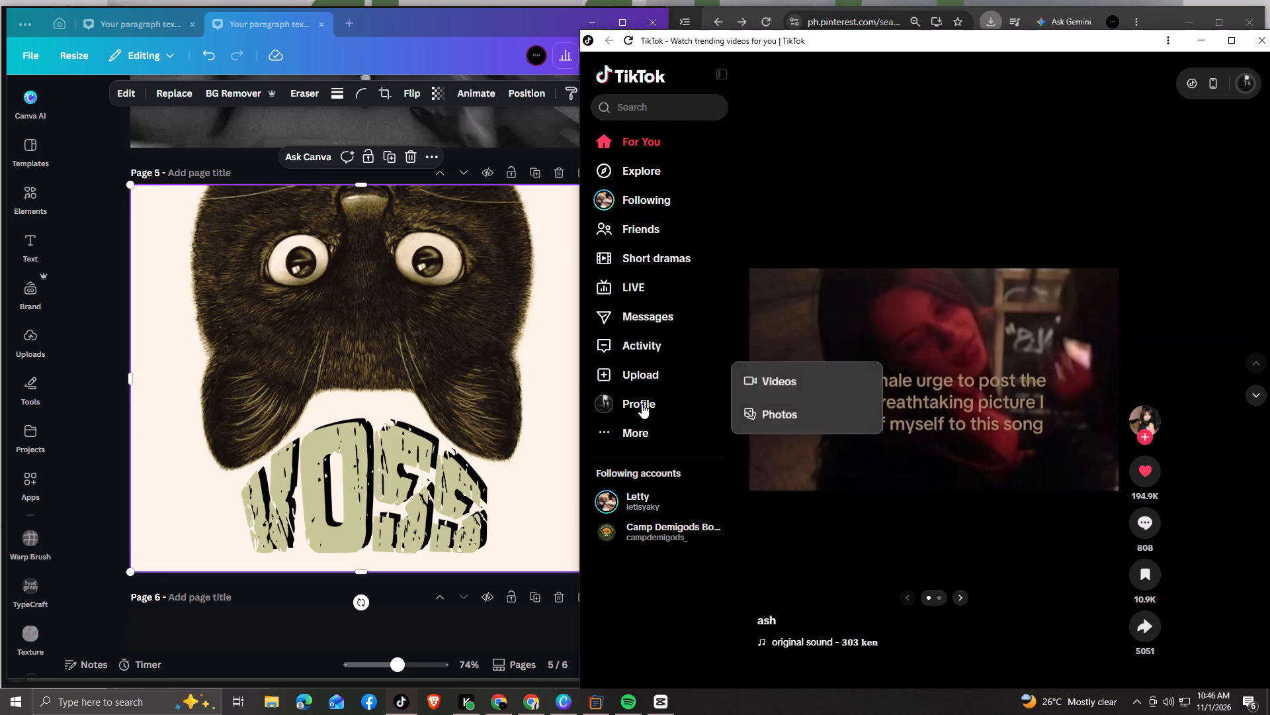
# Look through the posts on the account's own TikTok profile, Voice of Sababa Soul.
pyautogui.click(644, 406)
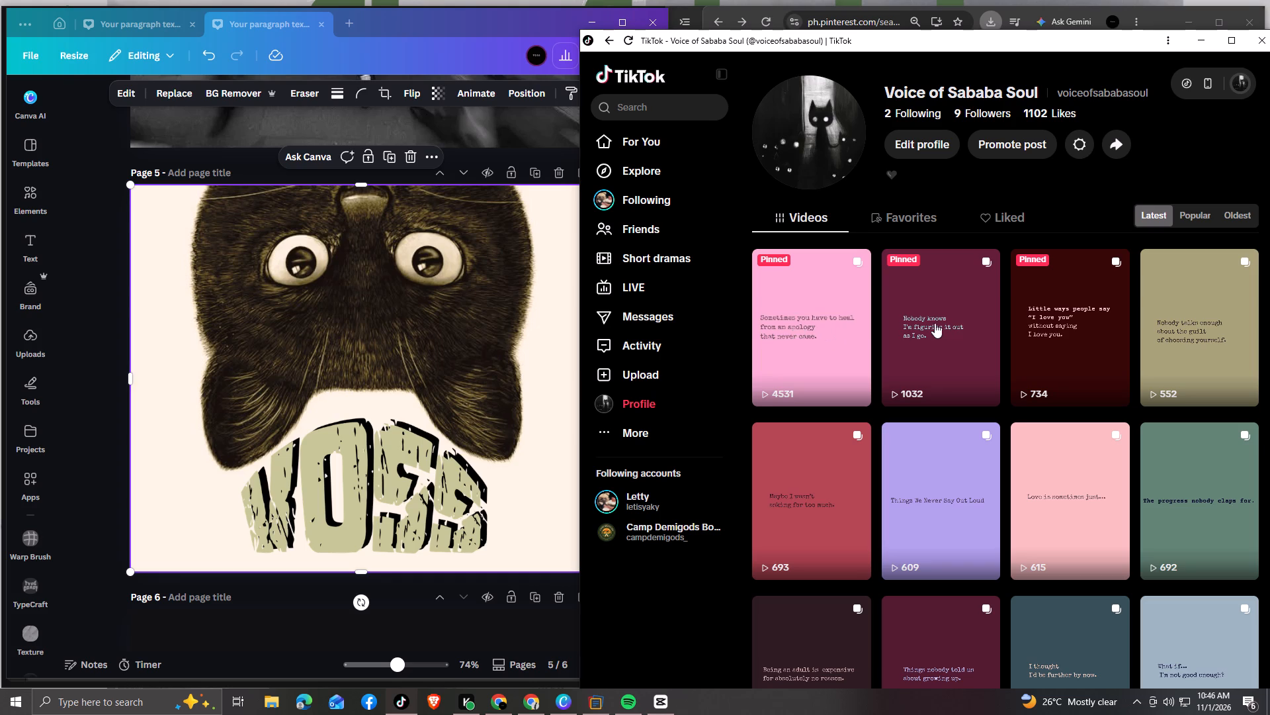
pyautogui.scroll(-2, 1008, 333)
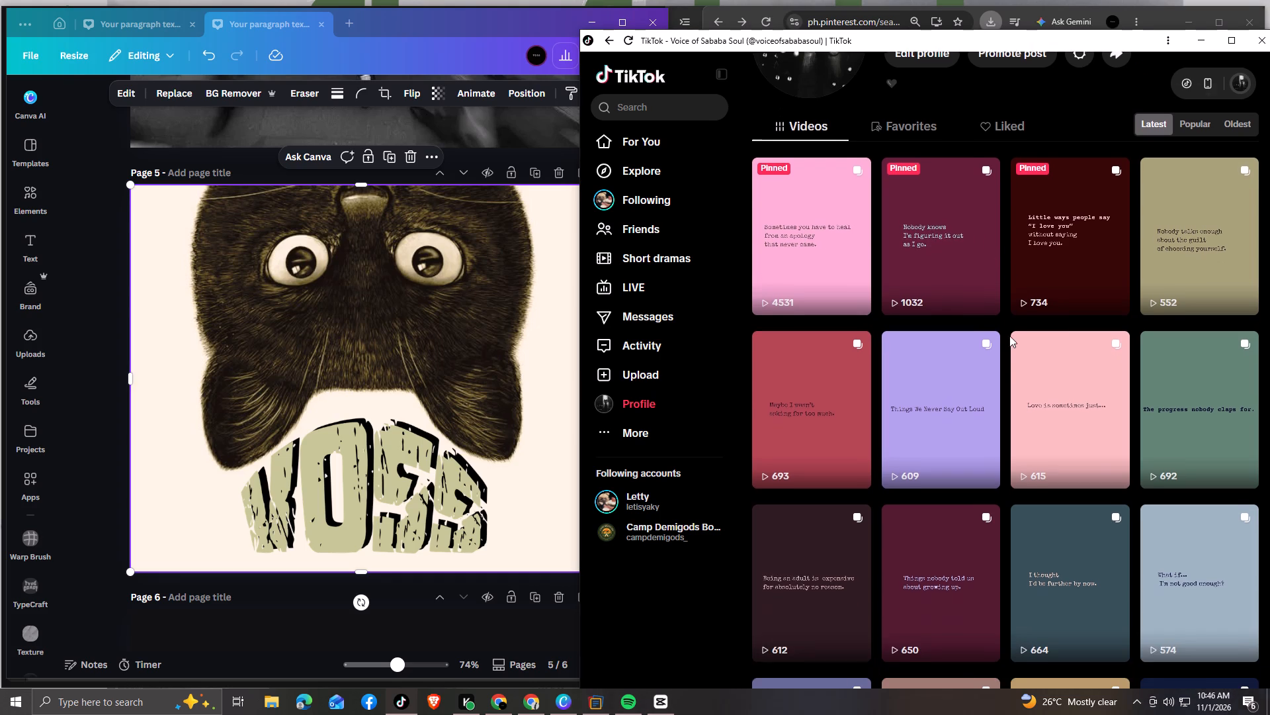
pyautogui.scroll(-13, 1009, 336)
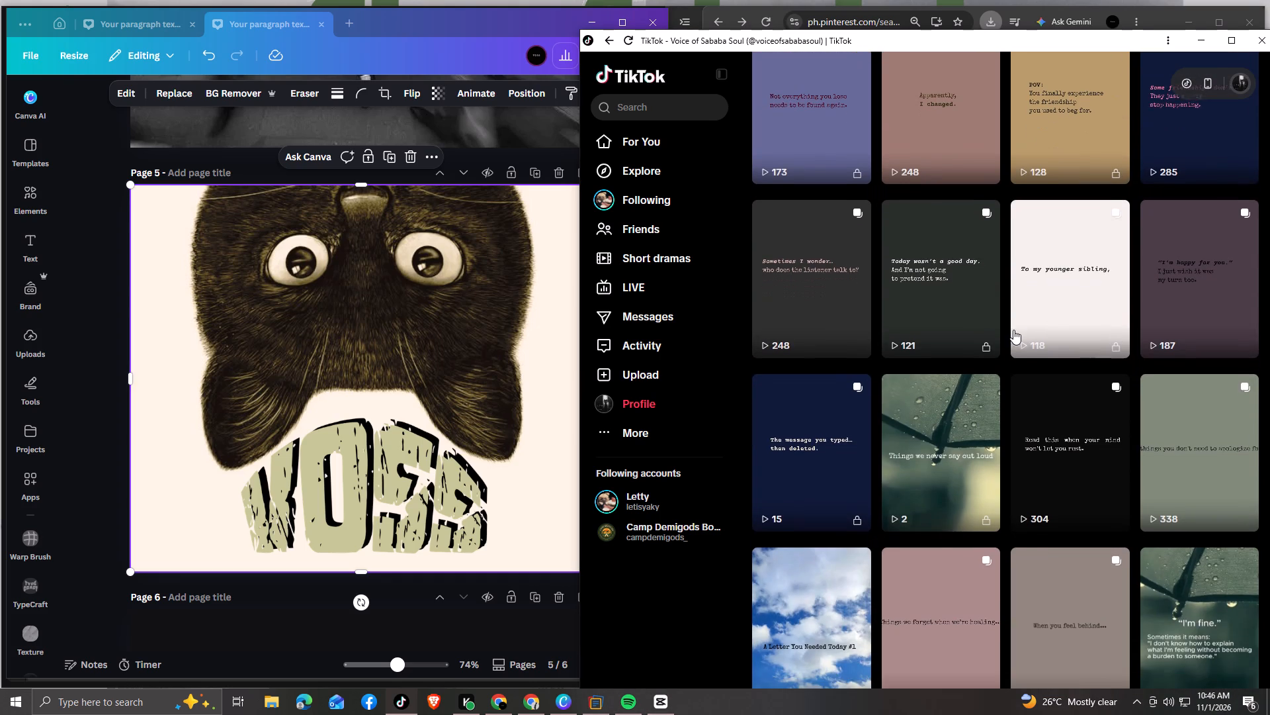
pyautogui.scroll(-2, 1013, 330)
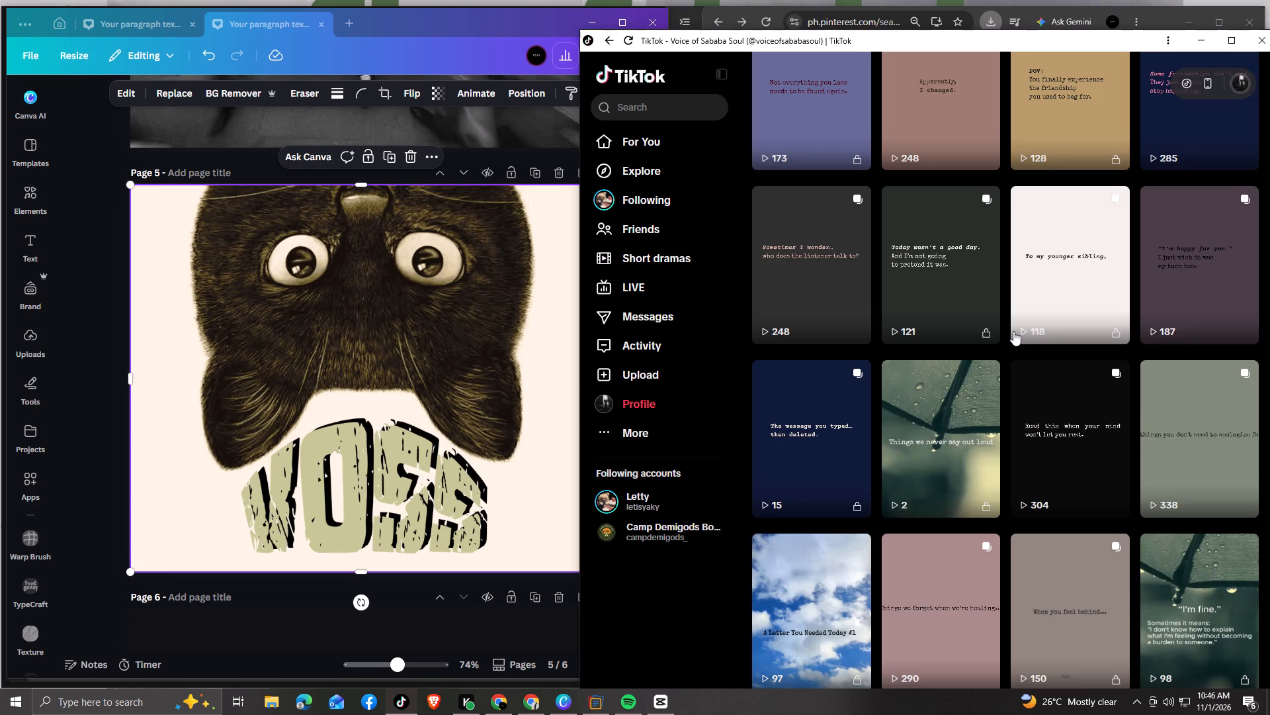
pyautogui.scroll(15, 1013, 331)
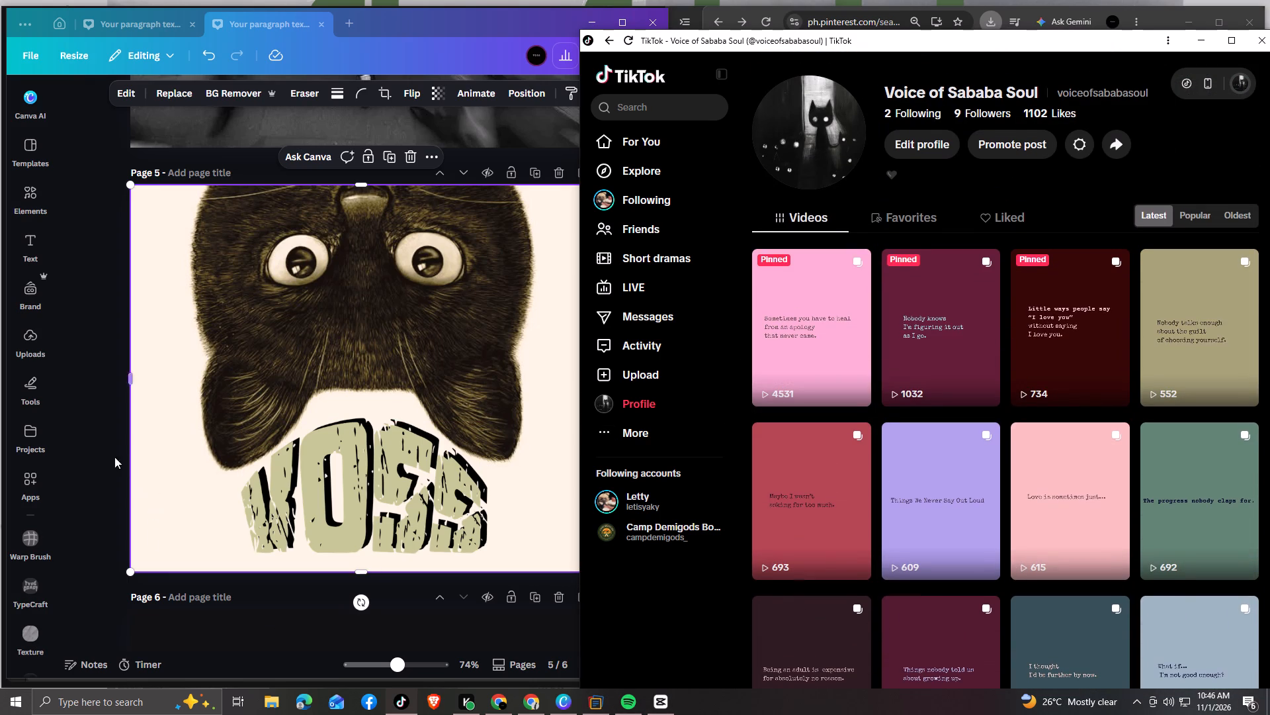
# Switch back to Canva and remove the background from the upside-down cat image on page 5.
pyautogui.click(88, 440)
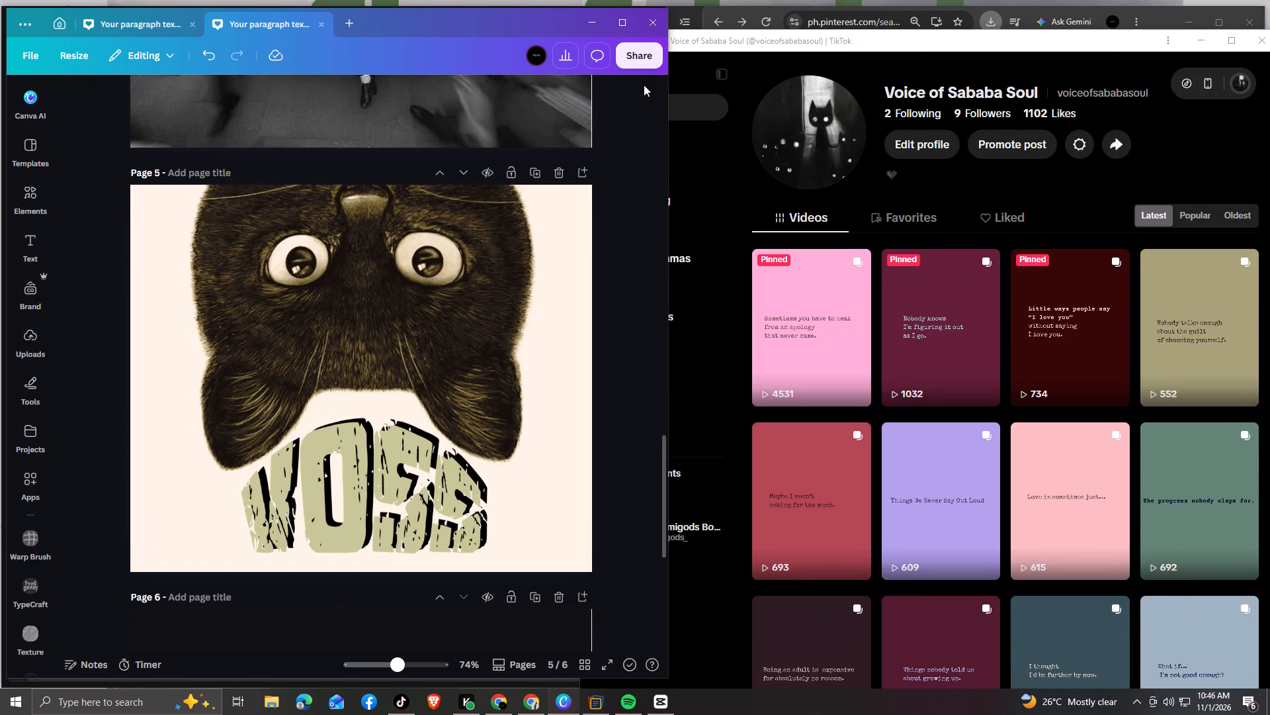
pyautogui.moveTo(637, 46); pyautogui.dragTo(637, 55)
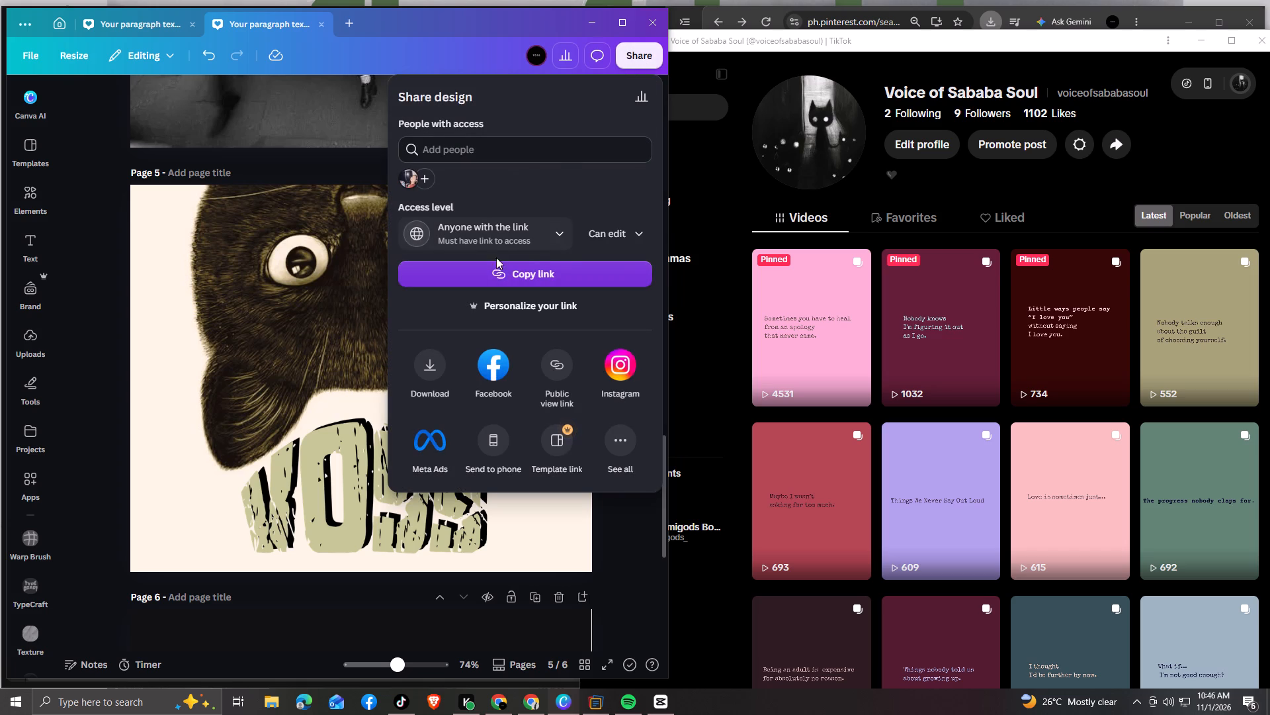
pyautogui.click(60, 426)
pyautogui.click(150, 418)
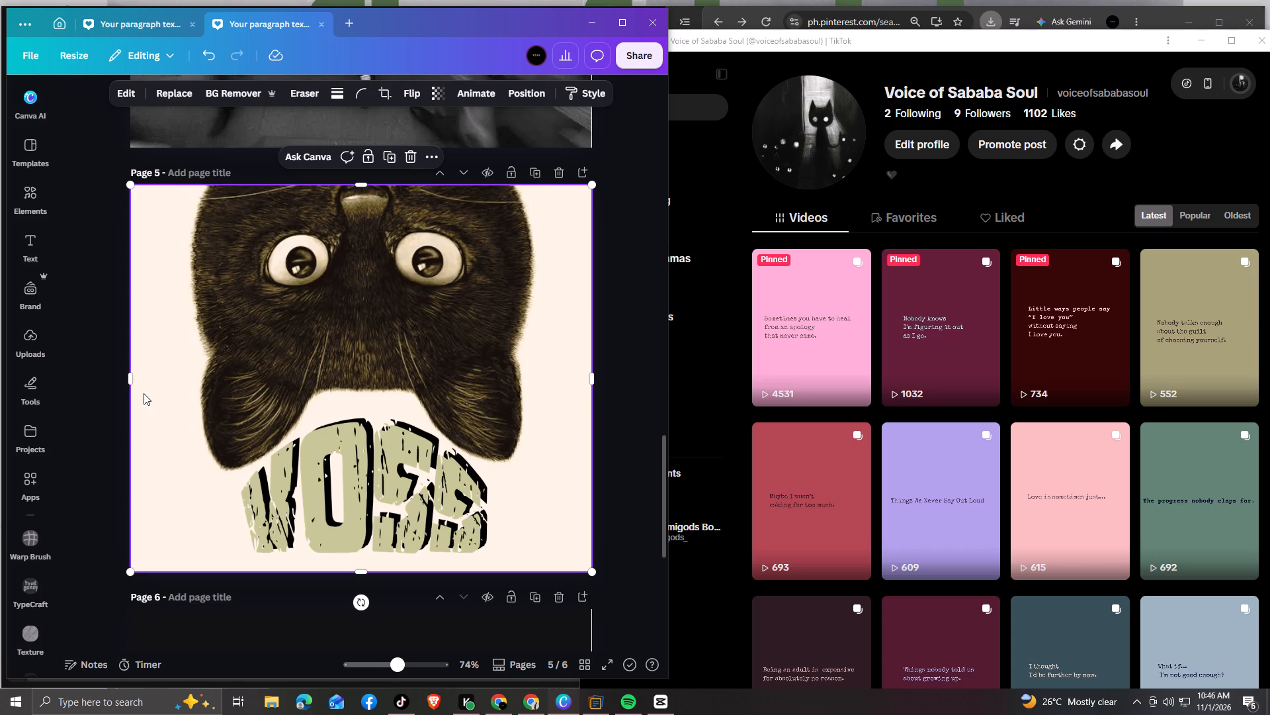
pyautogui.click(242, 95)
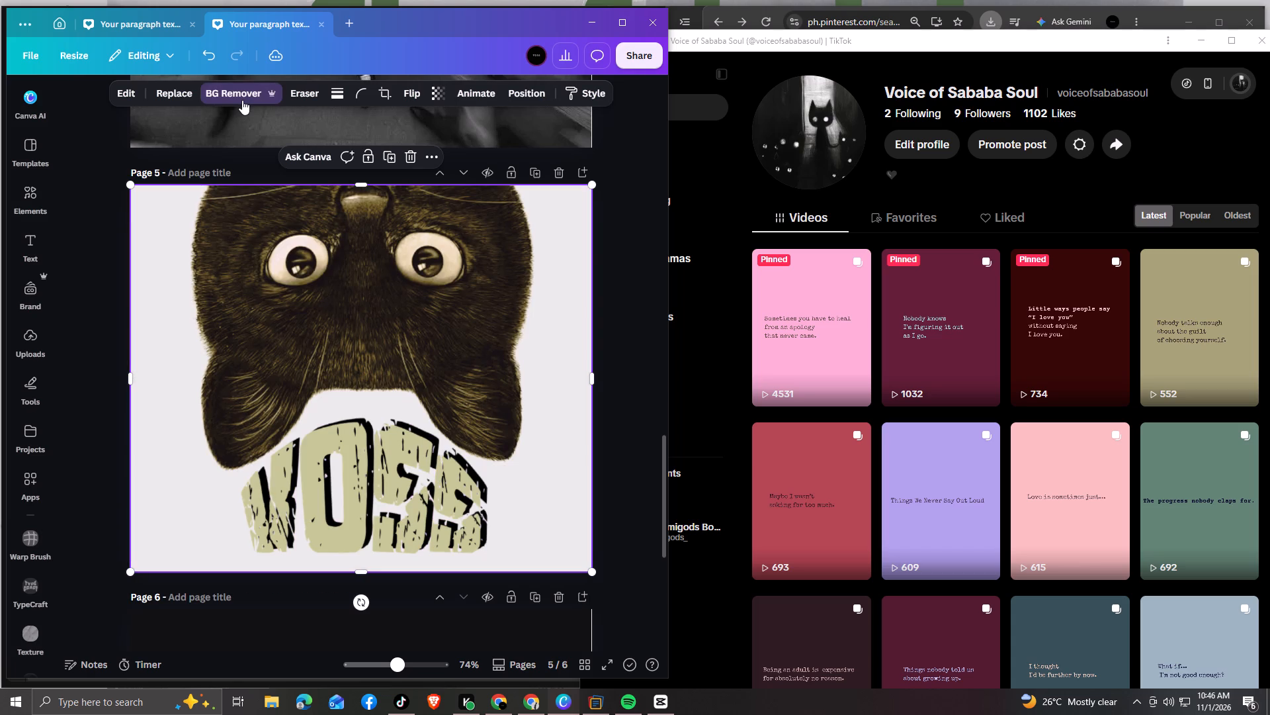
pyautogui.click(164, 322)
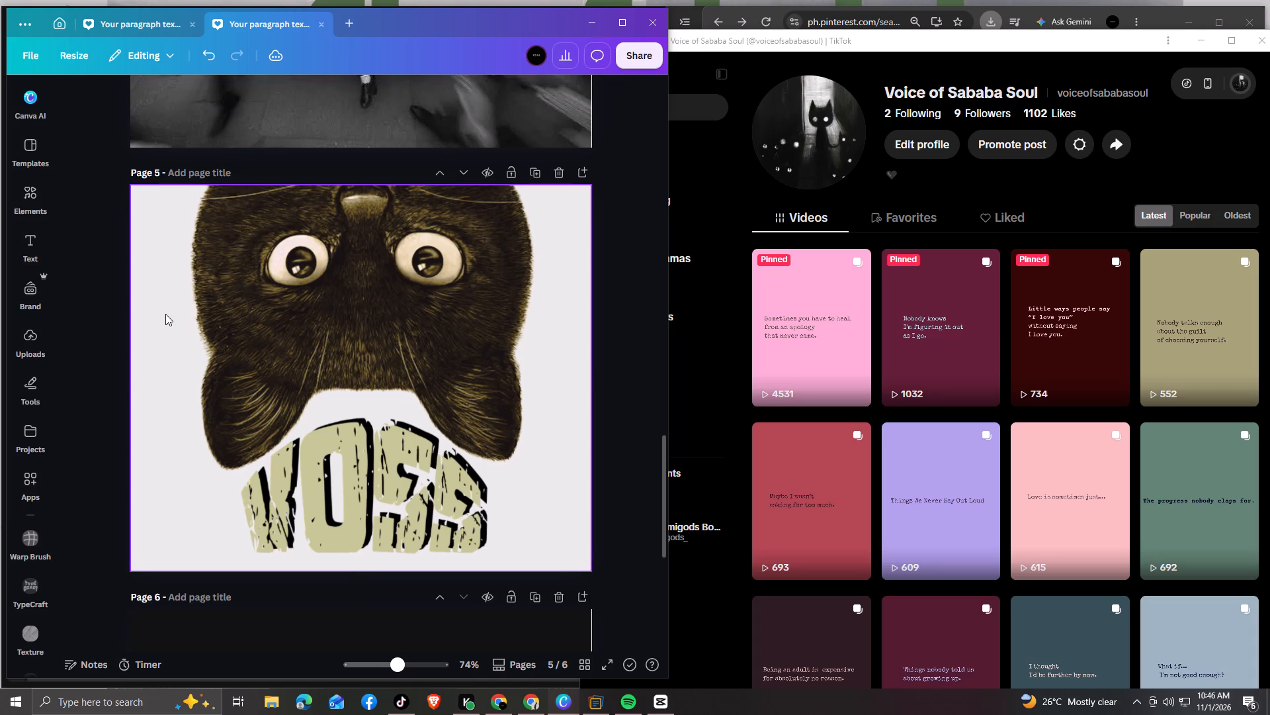
pyautogui.click(165, 314)
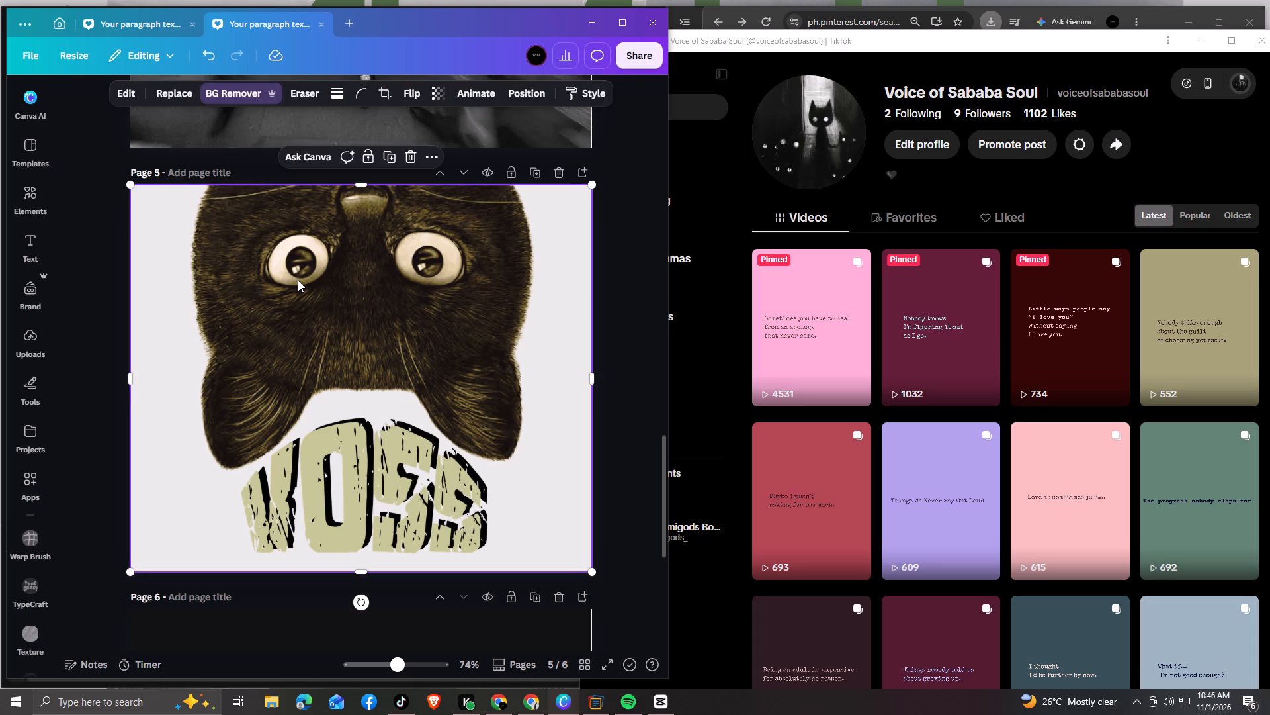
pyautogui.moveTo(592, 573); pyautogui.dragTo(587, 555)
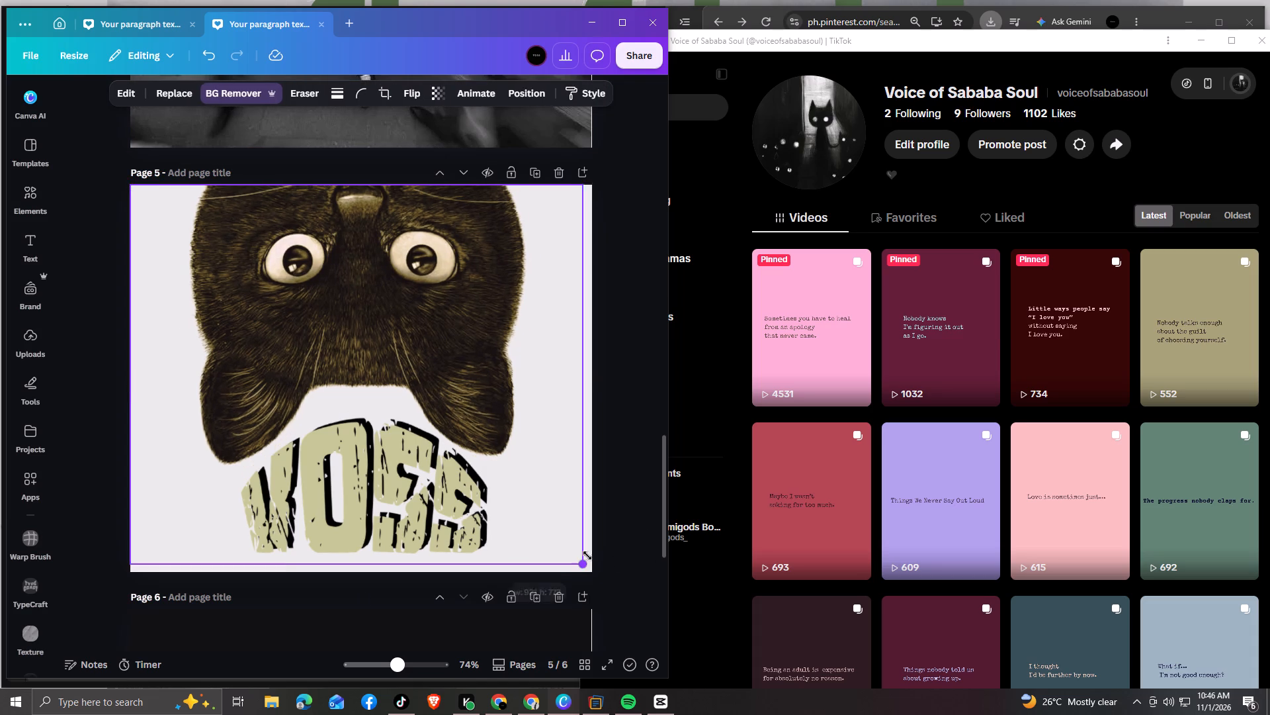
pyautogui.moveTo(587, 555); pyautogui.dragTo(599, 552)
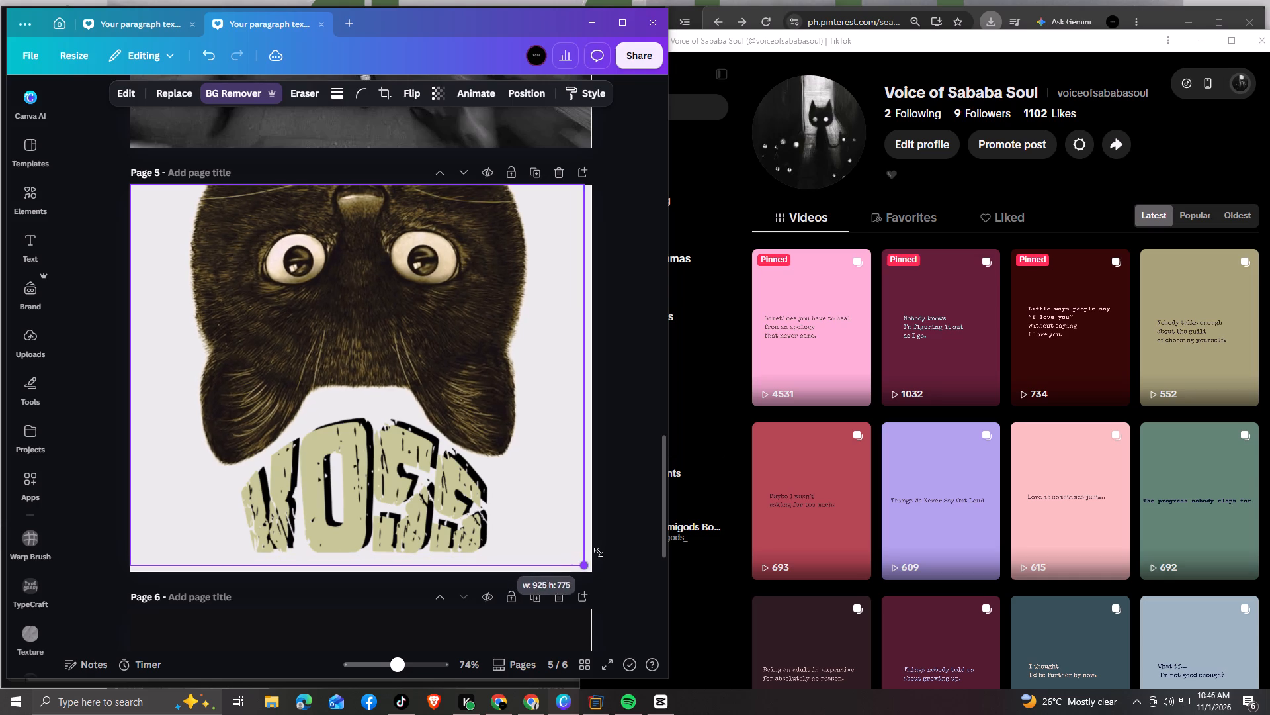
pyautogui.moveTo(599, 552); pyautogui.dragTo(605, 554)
# Crop the cut-out cat image on page 5 from its bottom, left and right sides to fit closely around the cat.
pyautogui.moveTo(360, 573); pyautogui.dragTo(360, 558)
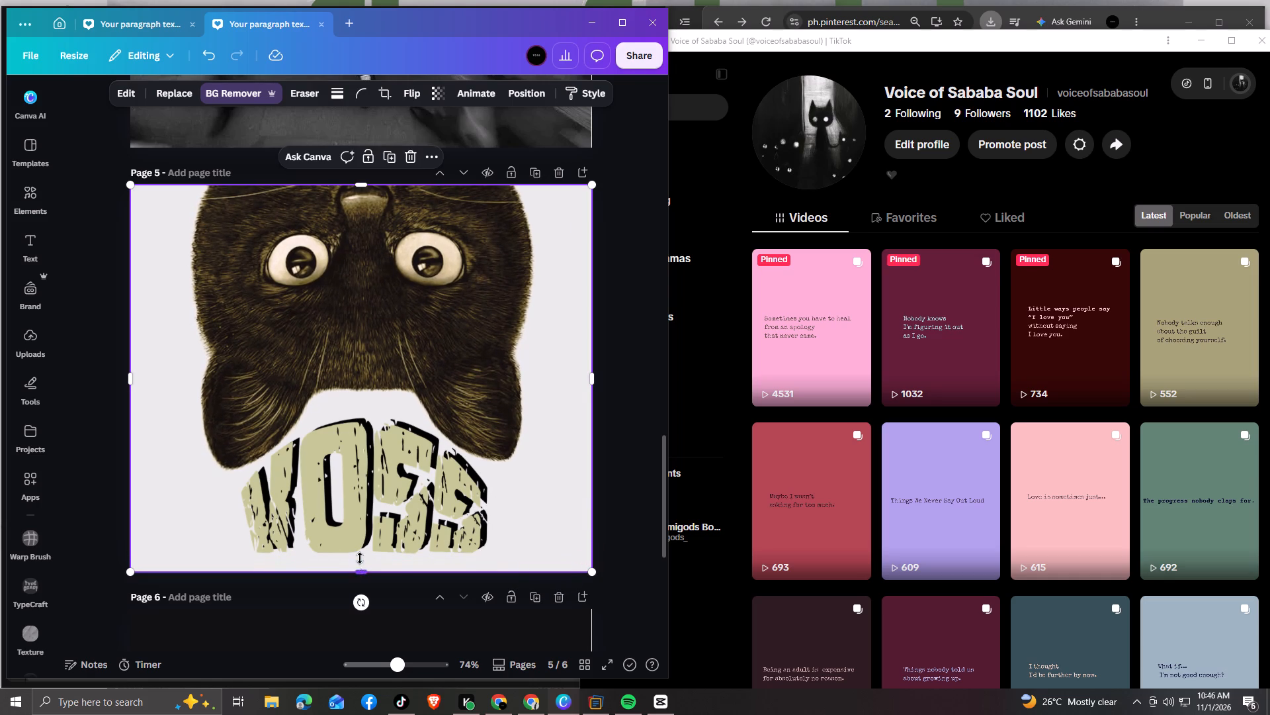
pyautogui.moveTo(360, 558); pyautogui.dragTo(382, 472)
pyautogui.moveTo(129, 327); pyautogui.dragTo(136, 328)
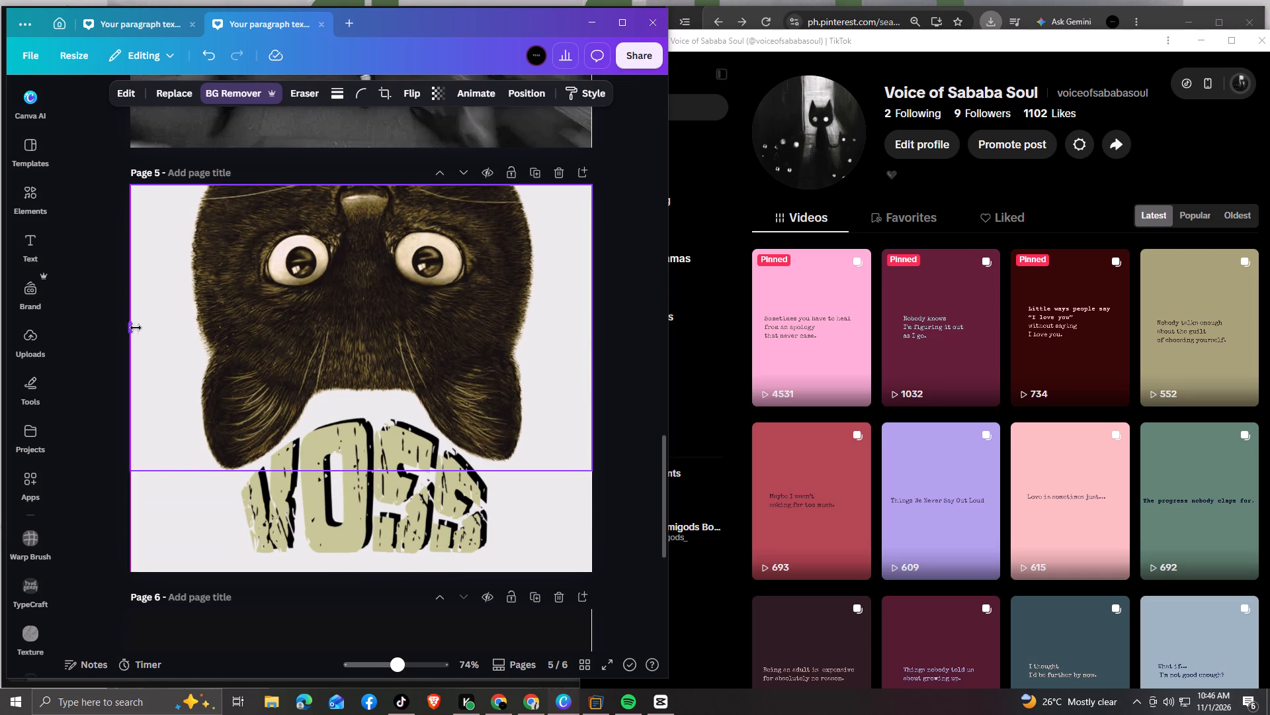
pyautogui.moveTo(136, 328); pyautogui.dragTo(186, 327)
pyautogui.moveTo(595, 326); pyautogui.dragTo(590, 323)
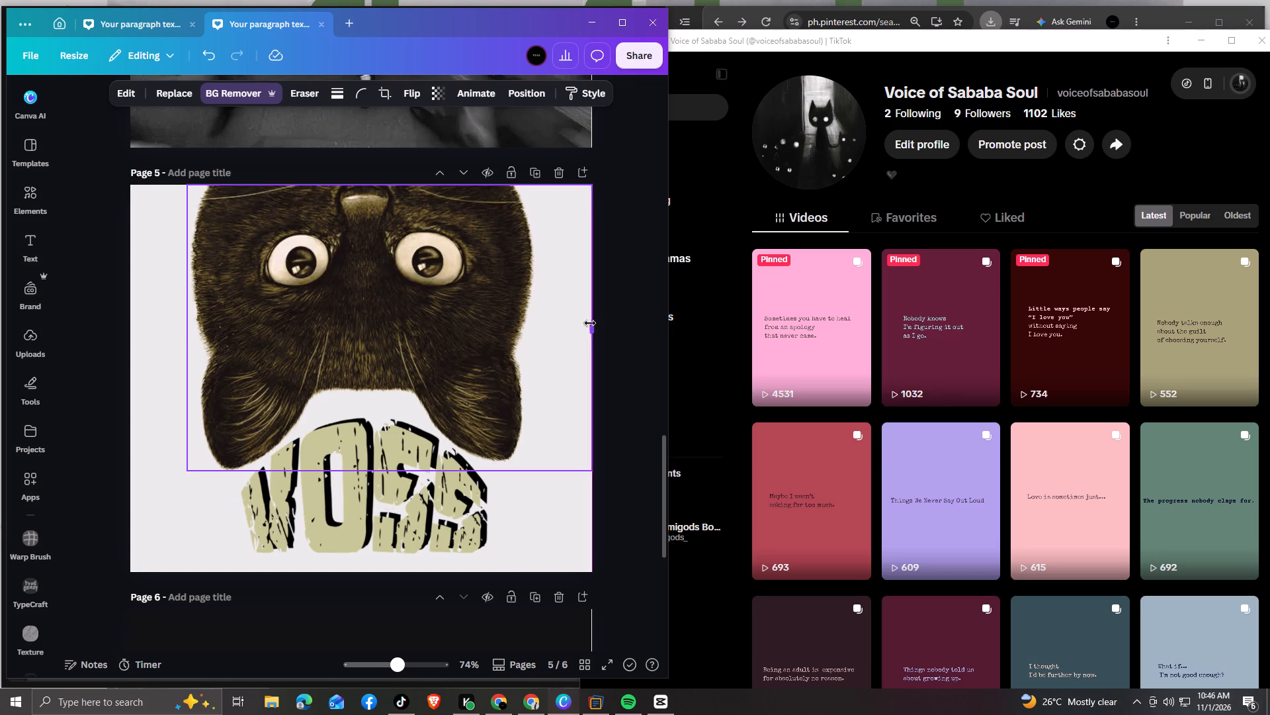
pyautogui.moveTo(590, 323); pyautogui.dragTo(540, 323)
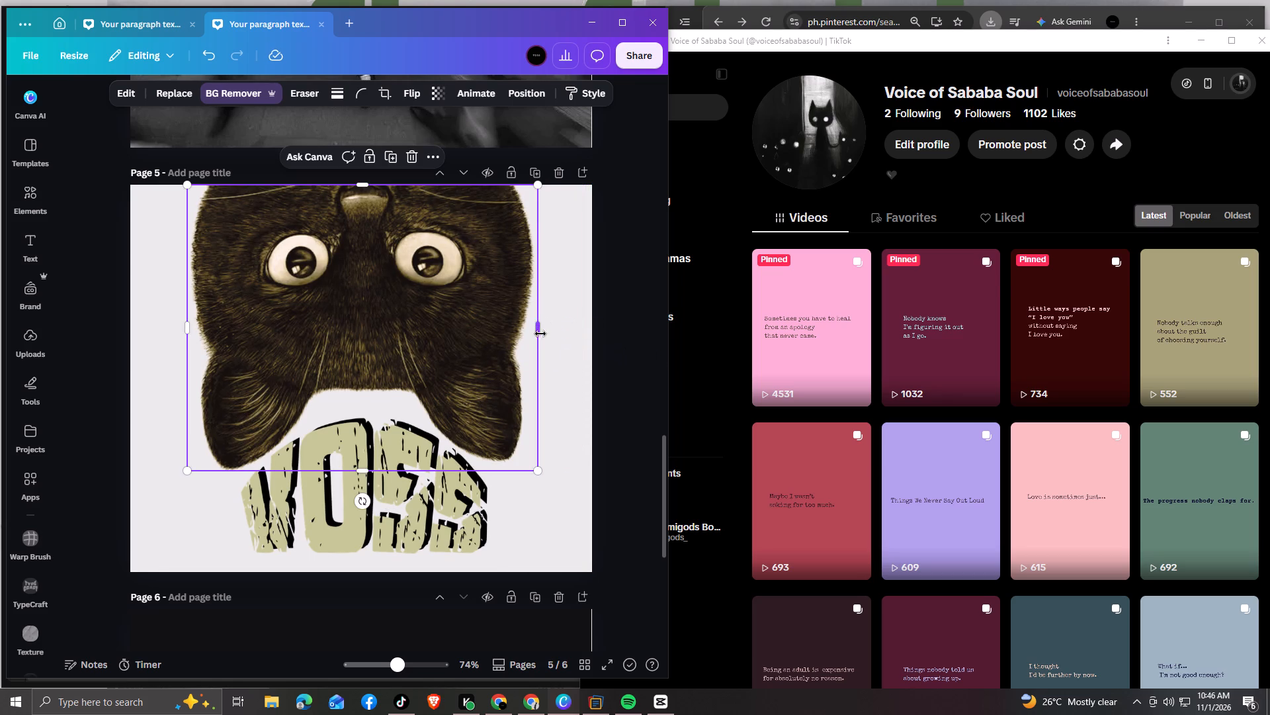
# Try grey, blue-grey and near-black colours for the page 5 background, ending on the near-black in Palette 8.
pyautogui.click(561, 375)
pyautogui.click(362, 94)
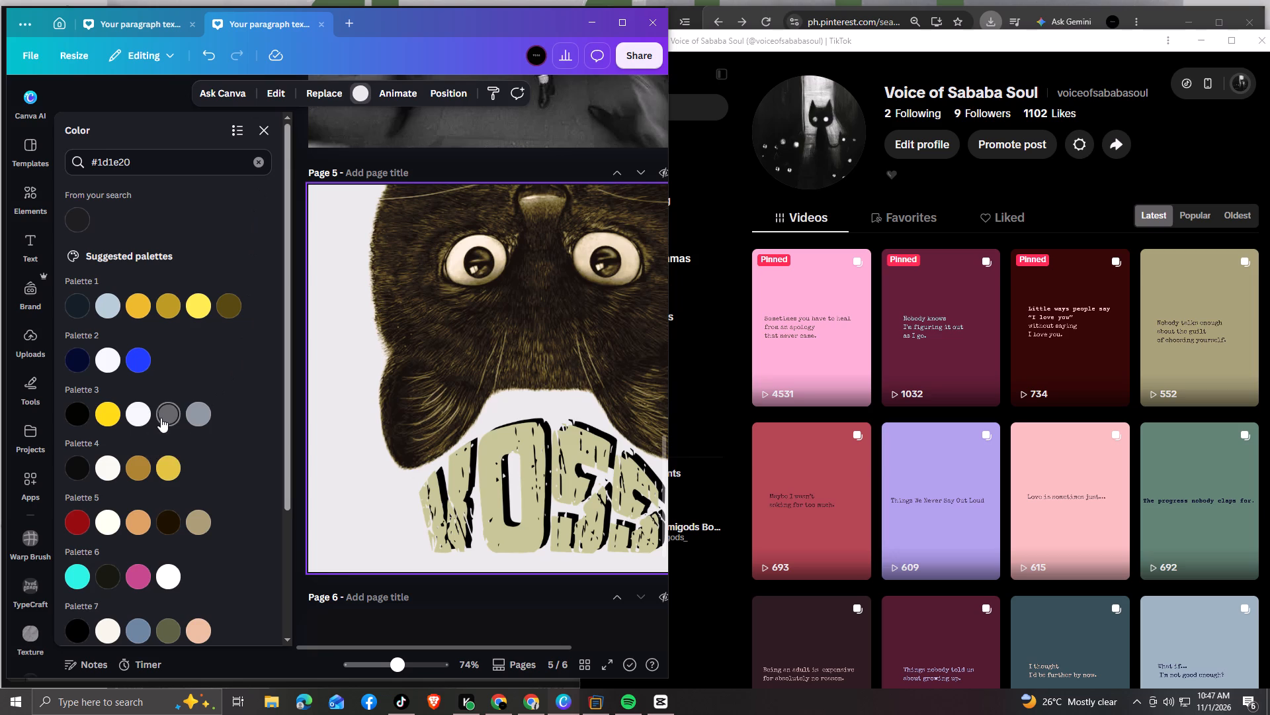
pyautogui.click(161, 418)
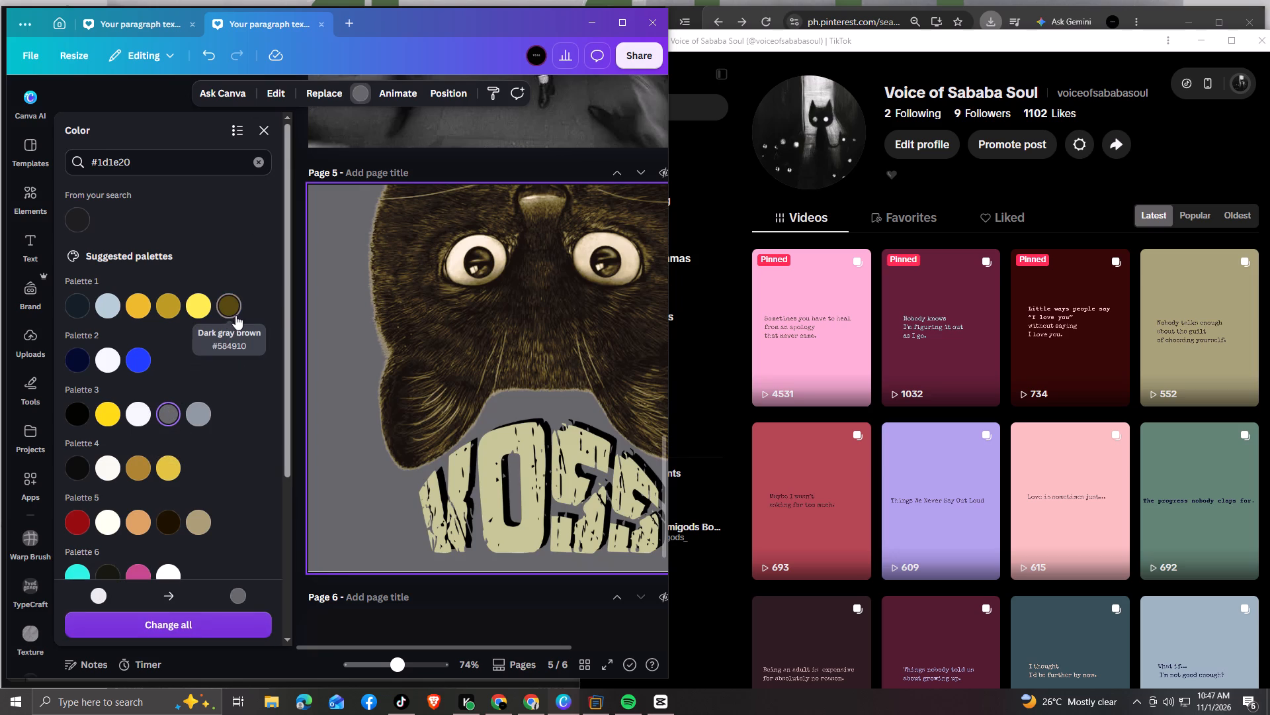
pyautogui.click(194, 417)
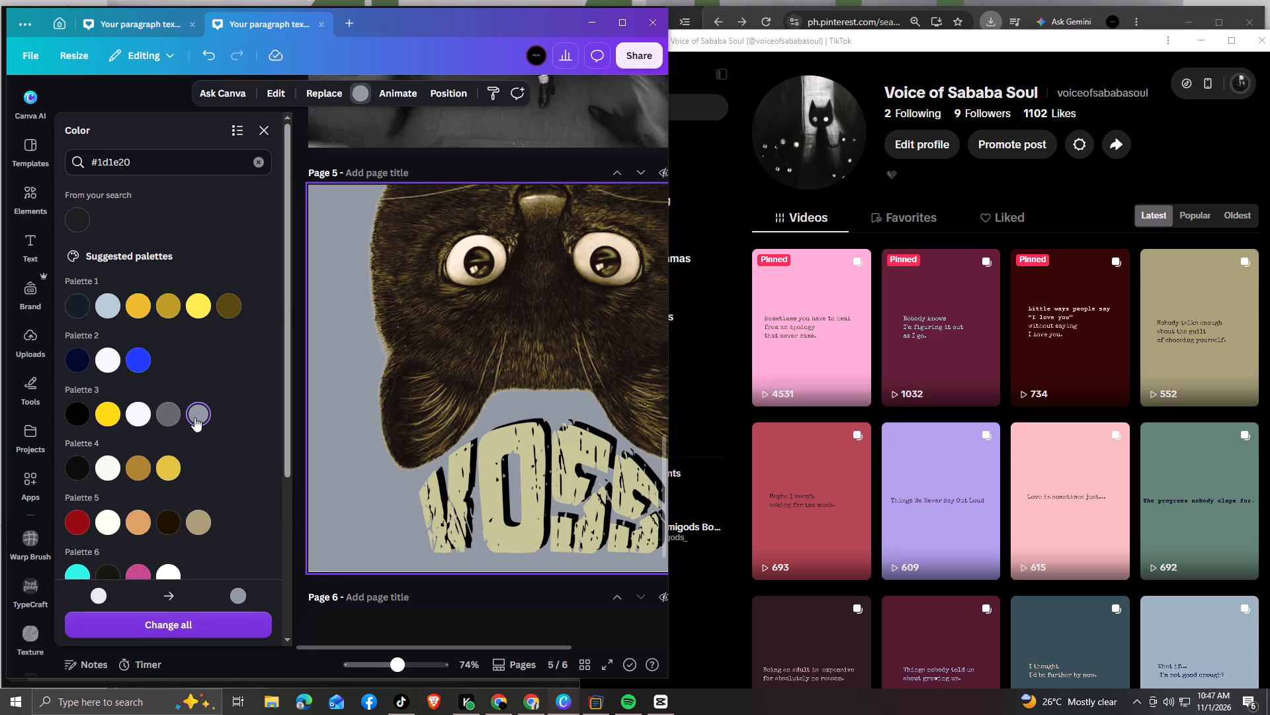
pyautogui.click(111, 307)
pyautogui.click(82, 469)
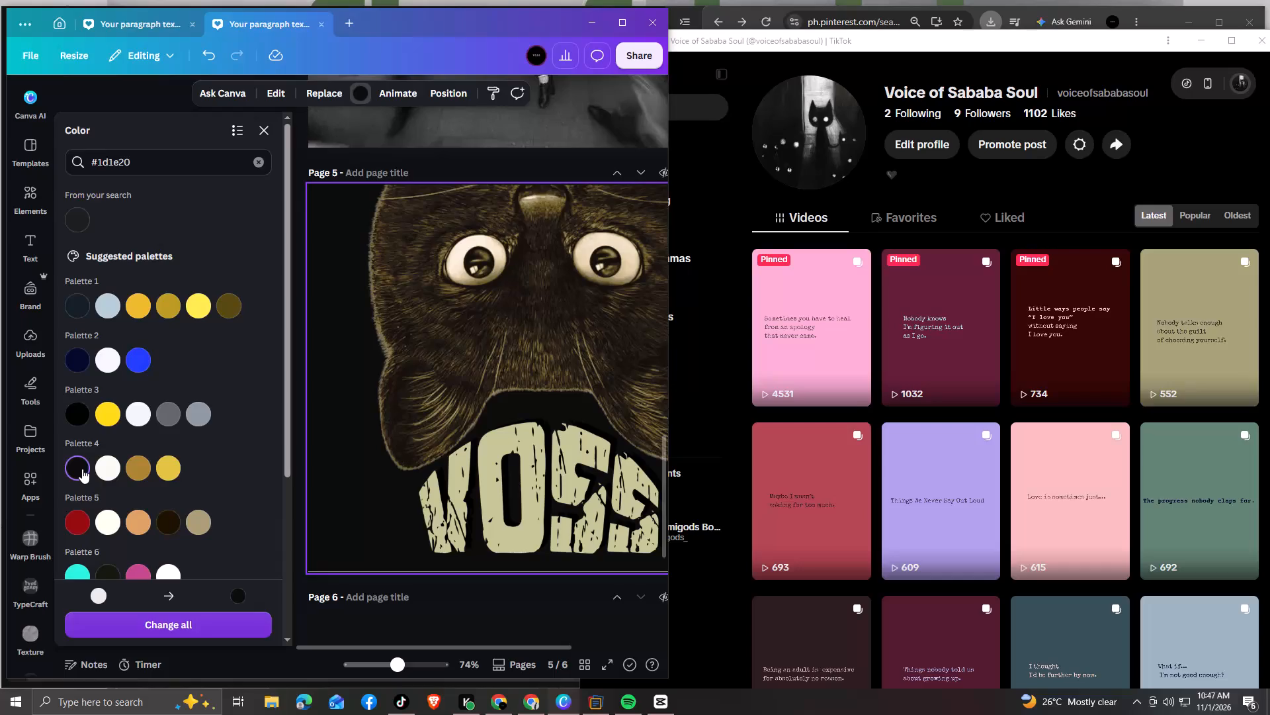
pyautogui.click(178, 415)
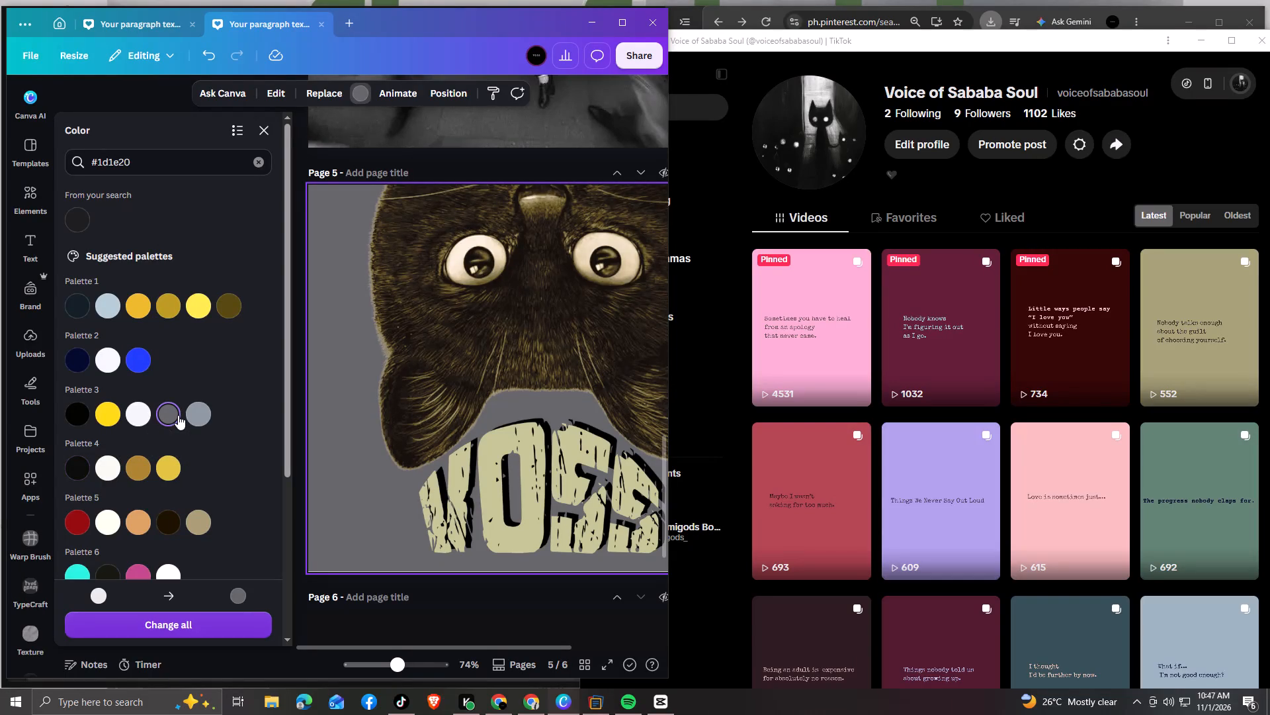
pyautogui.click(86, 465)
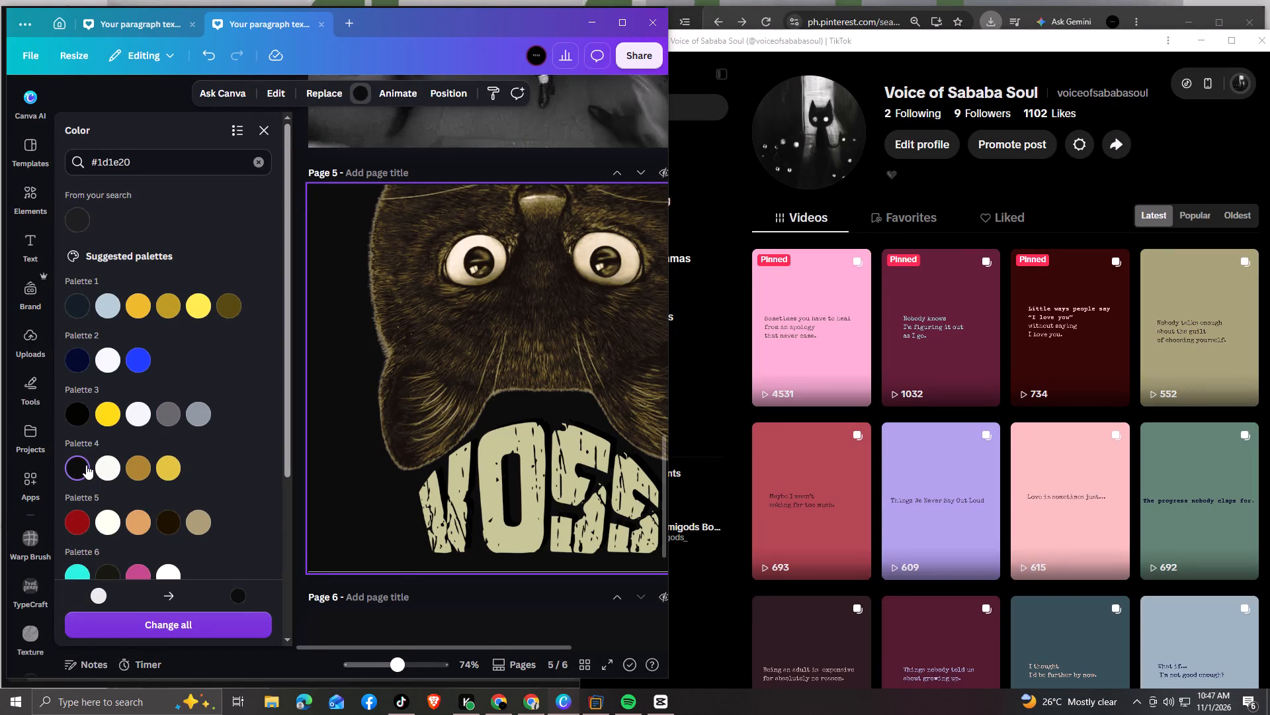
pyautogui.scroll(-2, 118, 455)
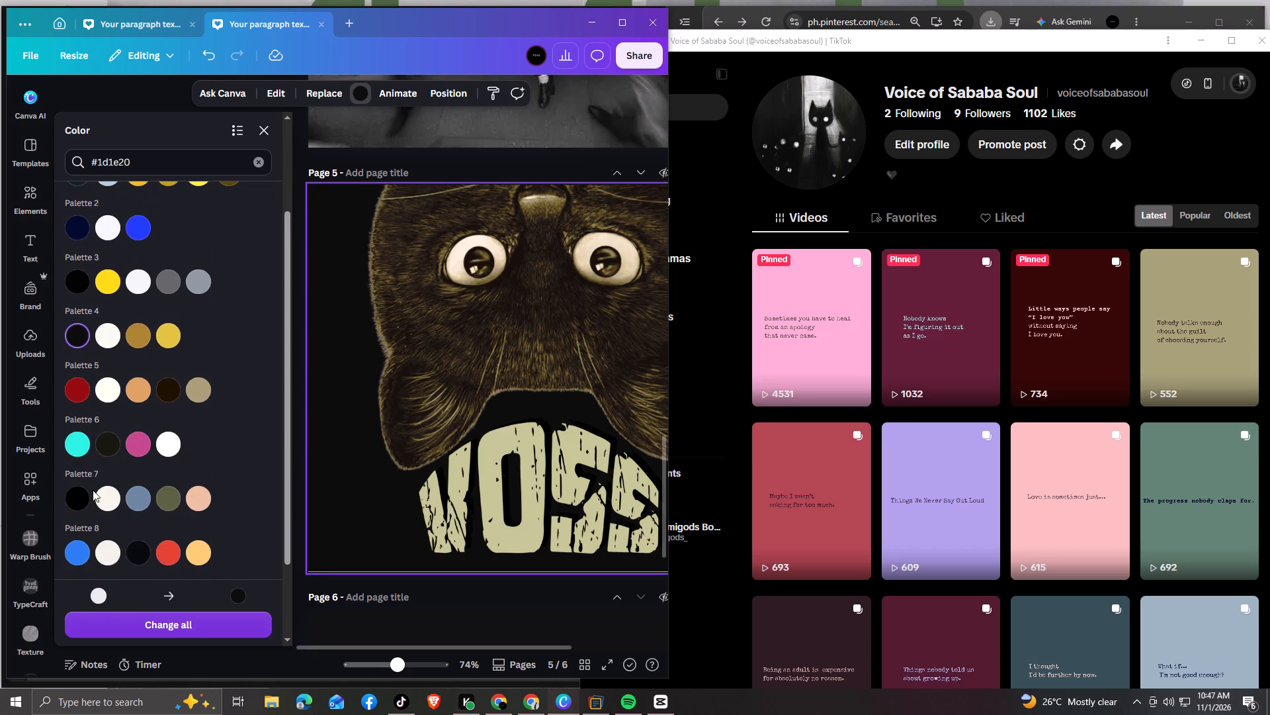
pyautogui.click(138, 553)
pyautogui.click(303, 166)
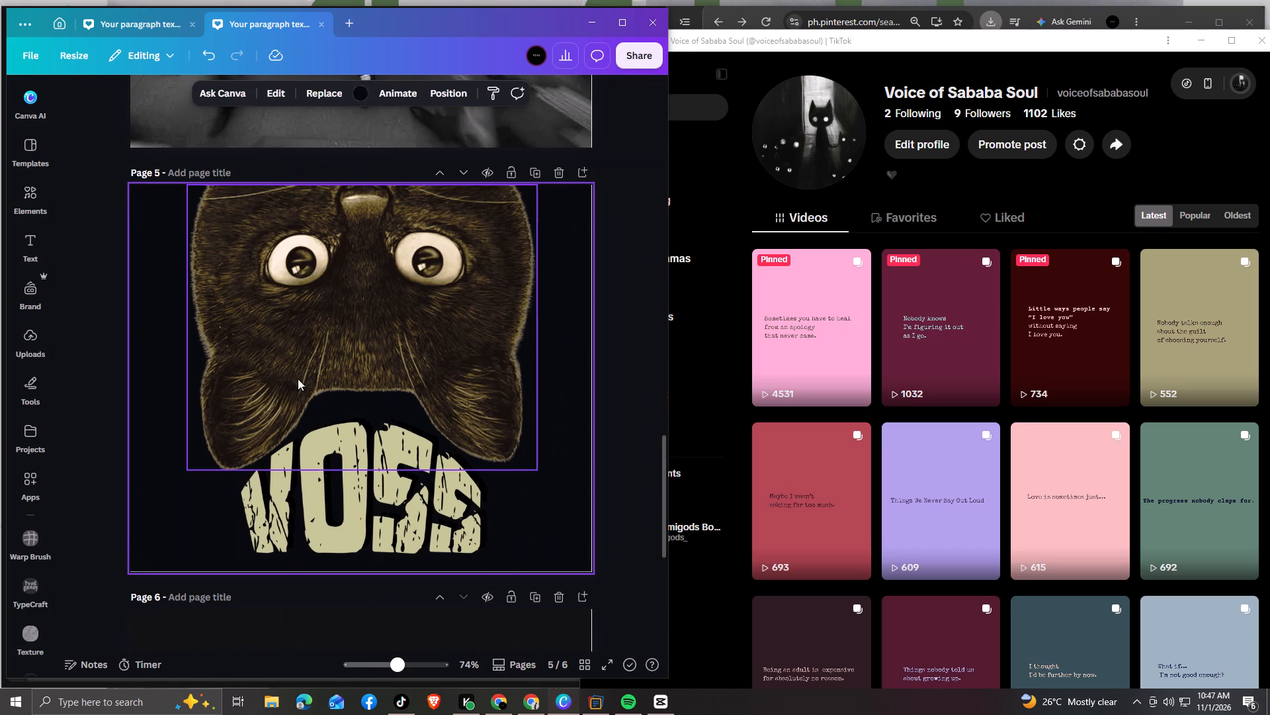
# Recolour the rear black VOSS lettering on page 5 to a very dark grey from the design's colours using TypeCraft.
pyautogui.click(295, 507)
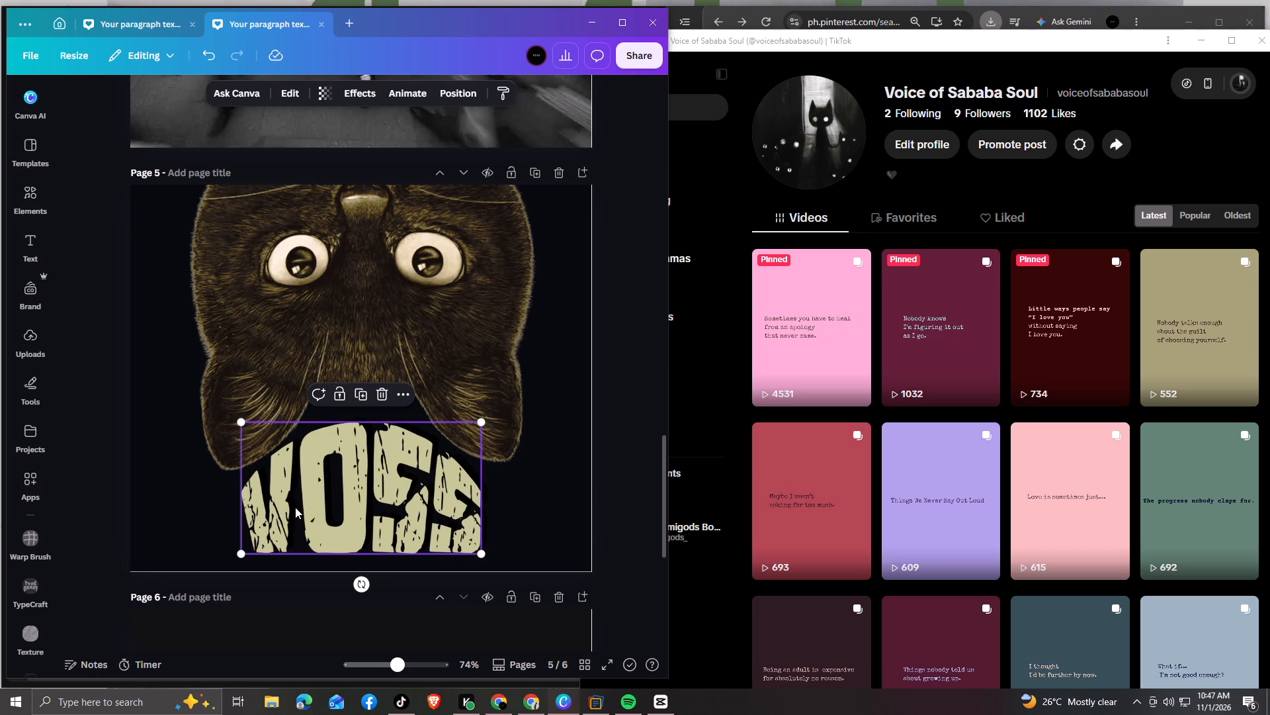
pyautogui.click(33, 592)
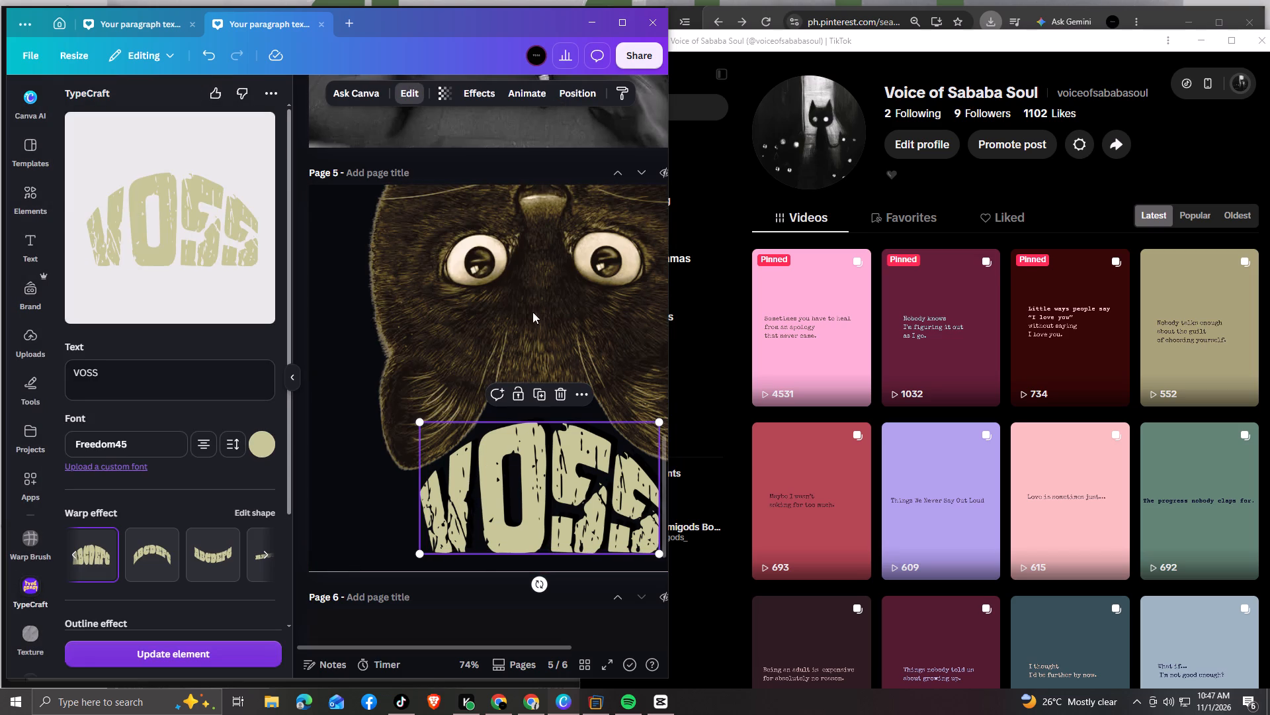
pyautogui.click(579, 99)
pyautogui.click(218, 248)
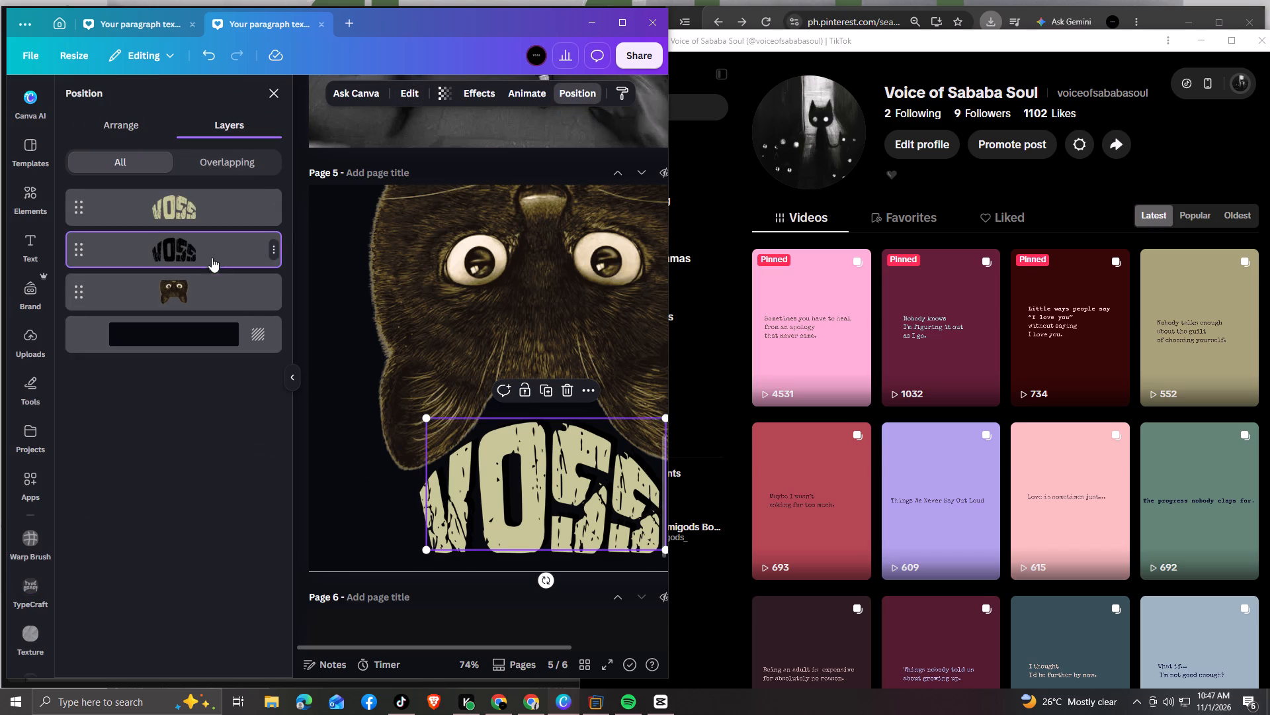
pyautogui.click(24, 546)
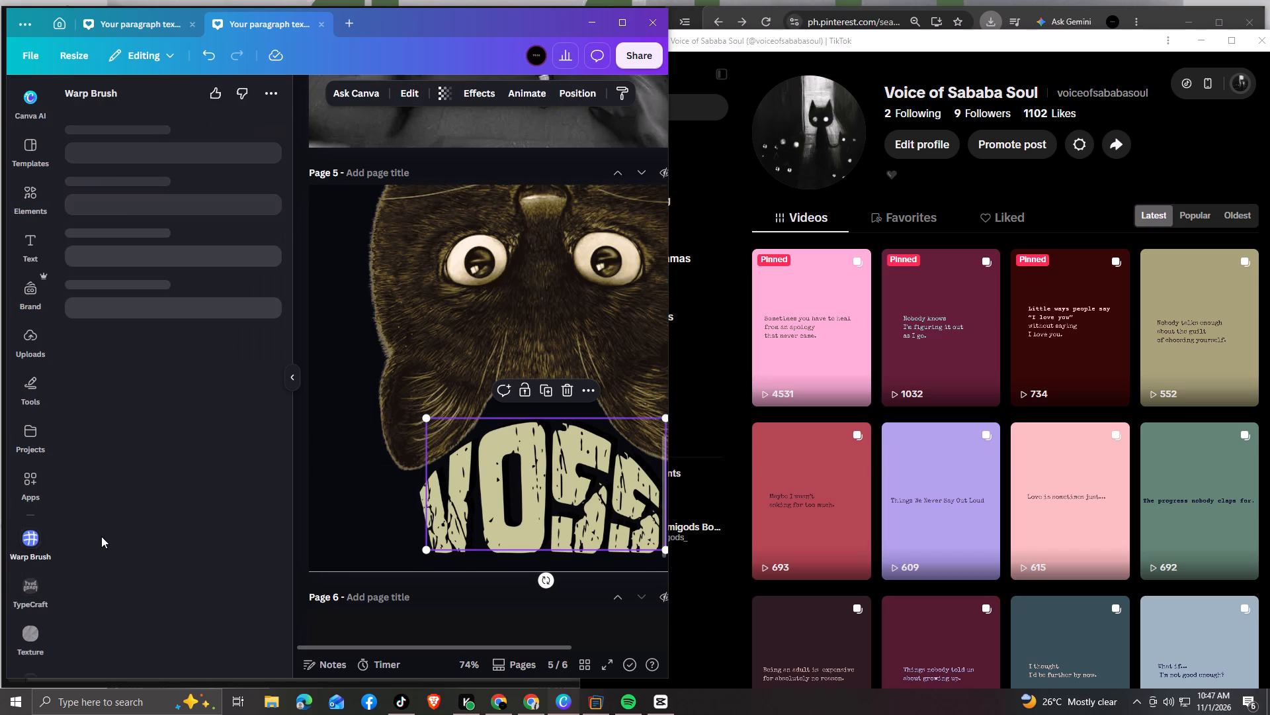
pyautogui.click(24, 585)
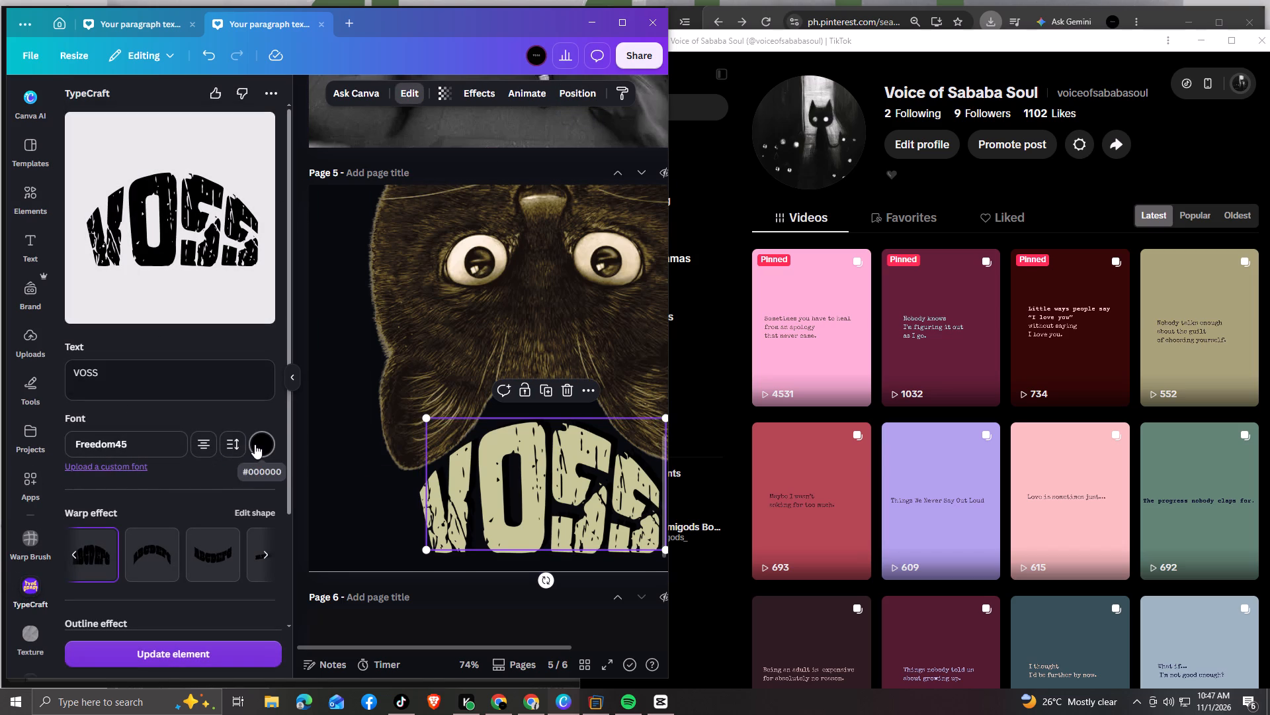
pyautogui.click(255, 444)
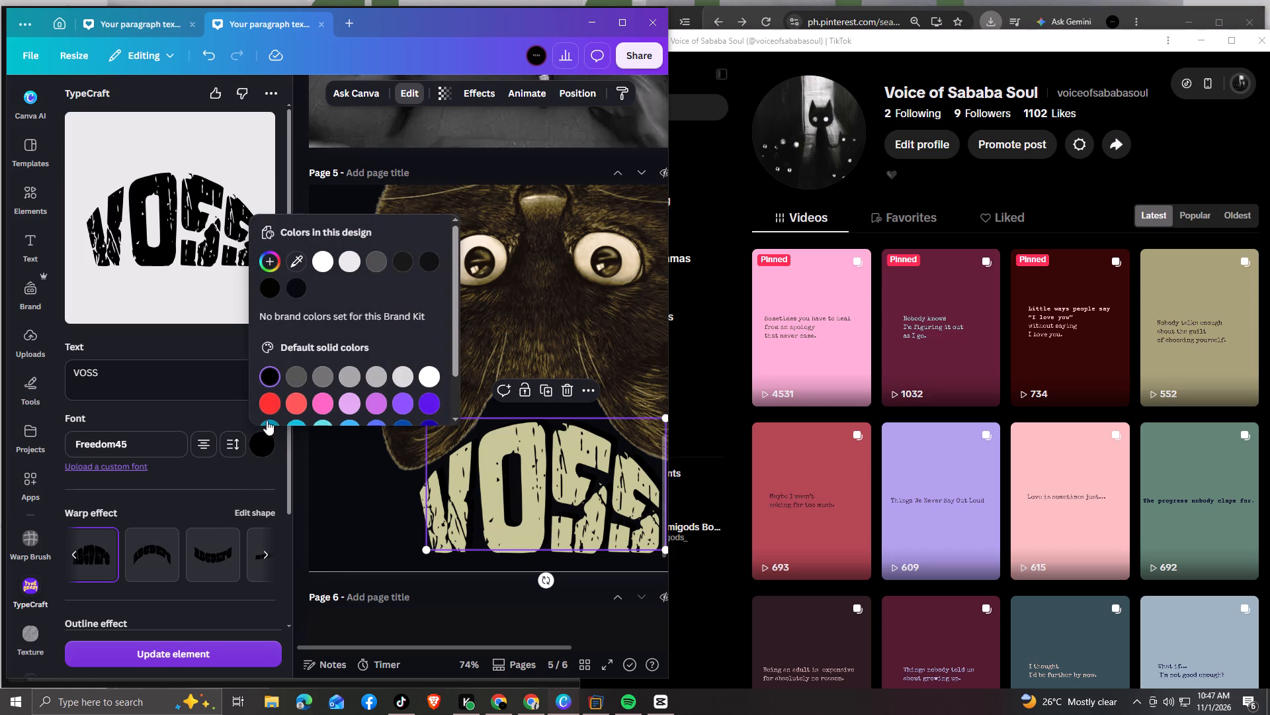
pyautogui.click(292, 379)
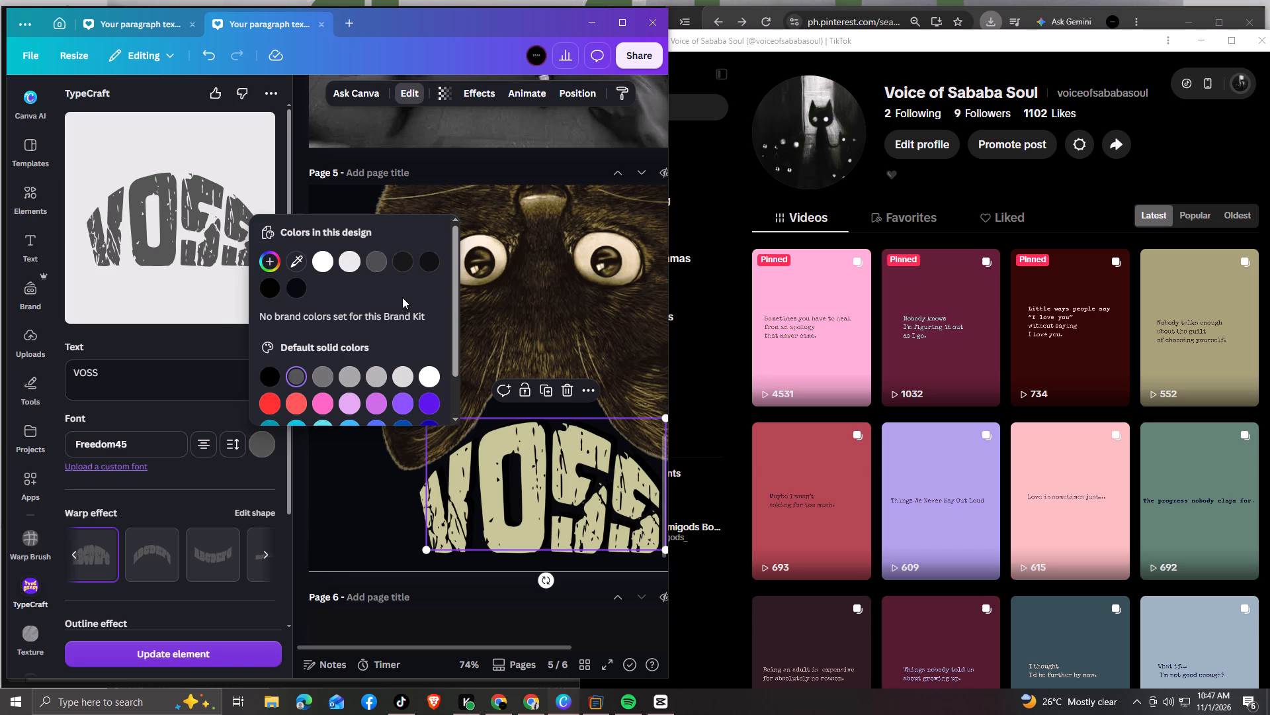
pyautogui.click(428, 260)
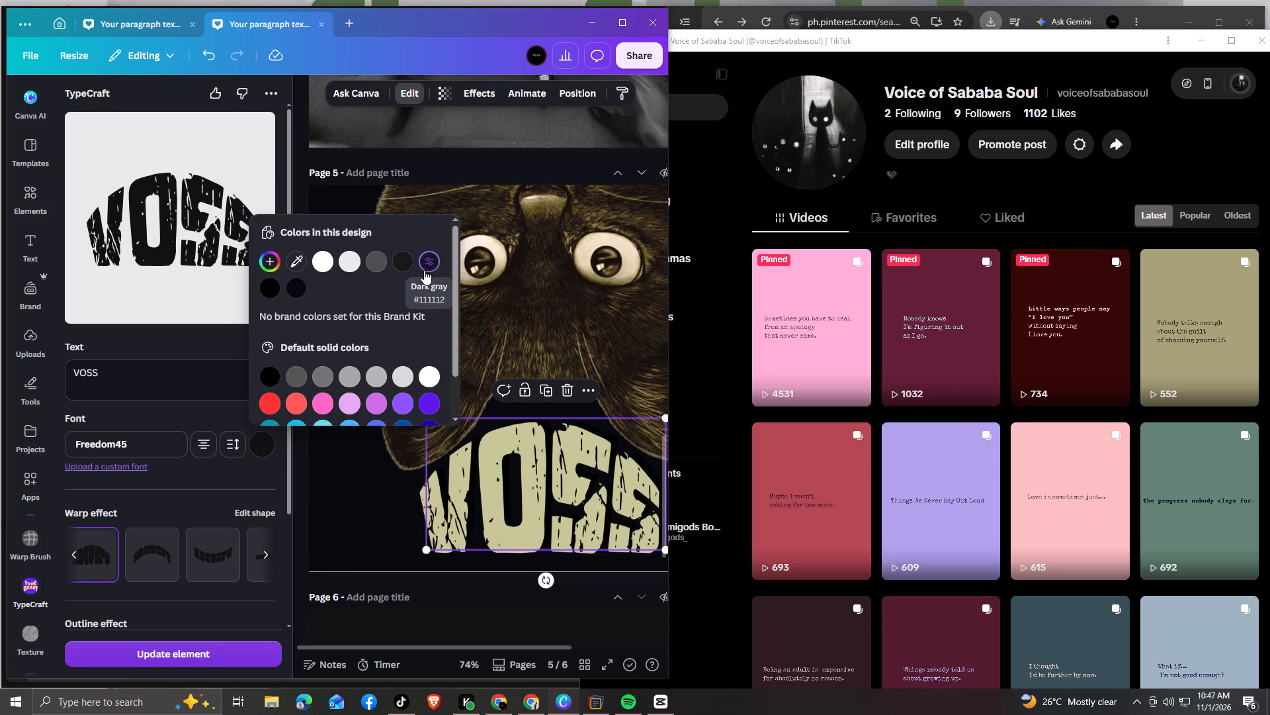
pyautogui.click(409, 267)
pyautogui.click(194, 648)
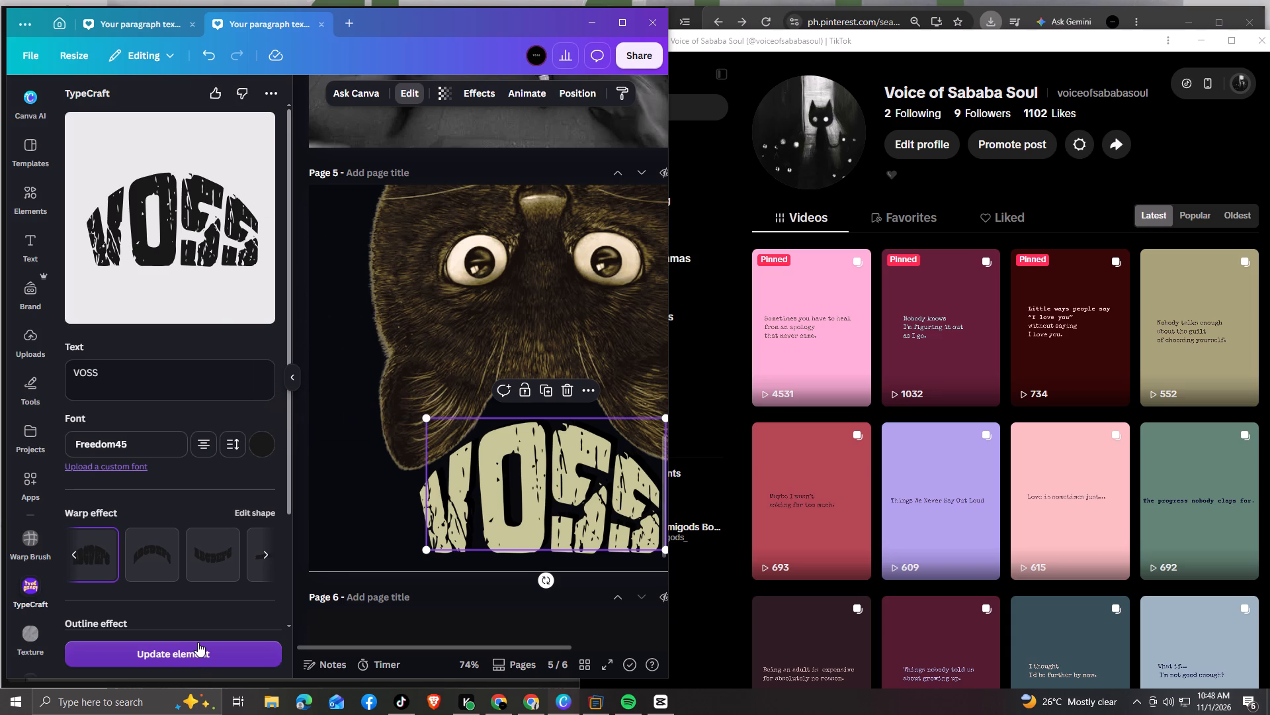
pyautogui.click(202, 655)
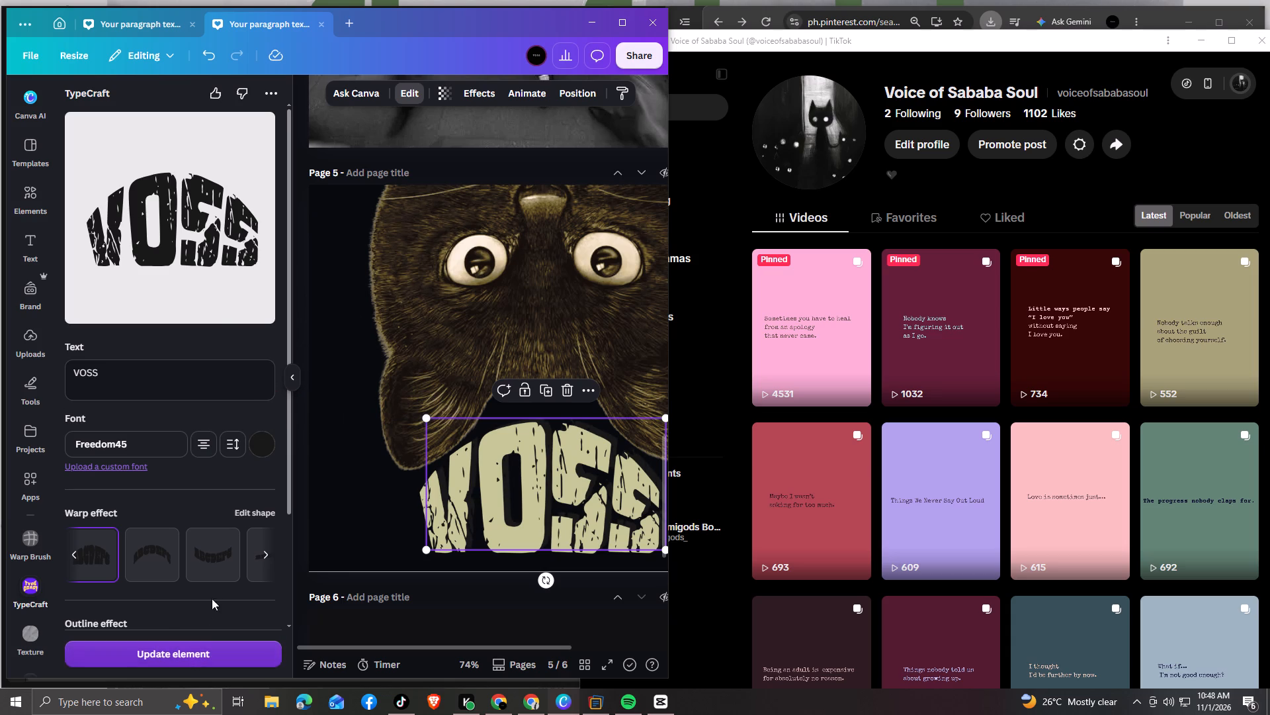
# Set the page 5 background colour to the black in Palette 3.
pyautogui.click(349, 495)
pyautogui.click(486, 96)
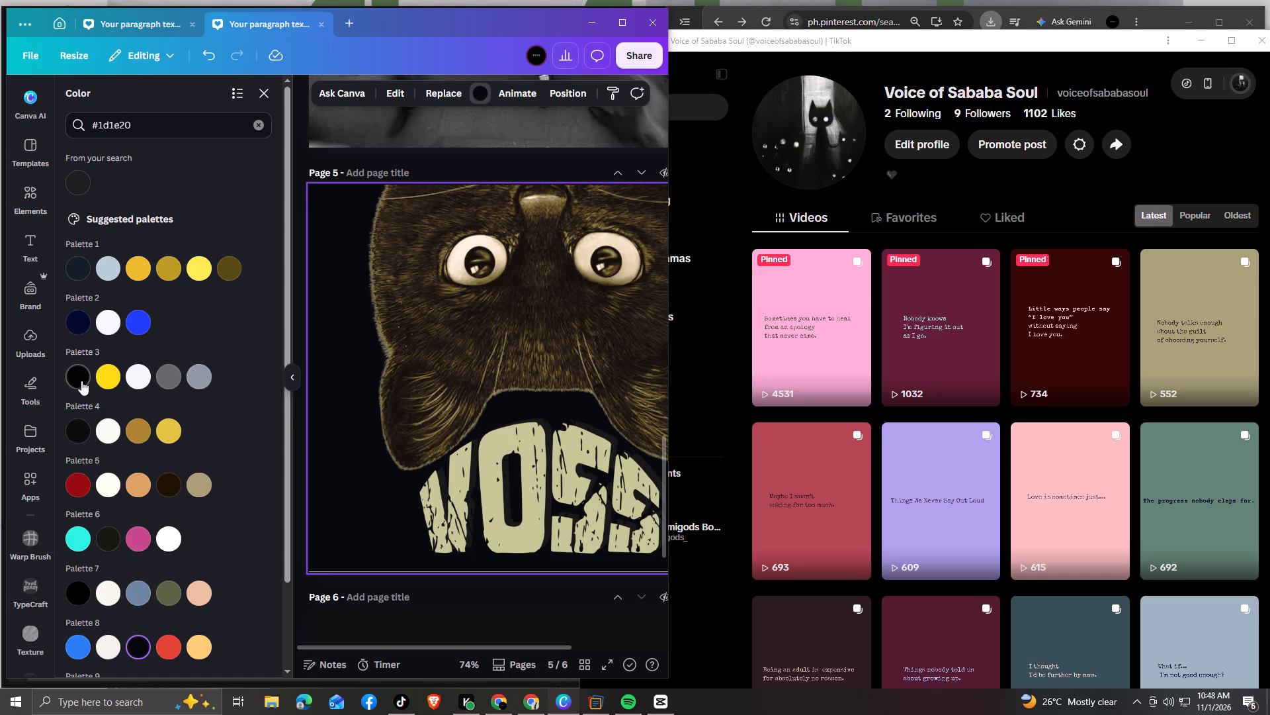
pyautogui.click(81, 381)
pyautogui.click(290, 377)
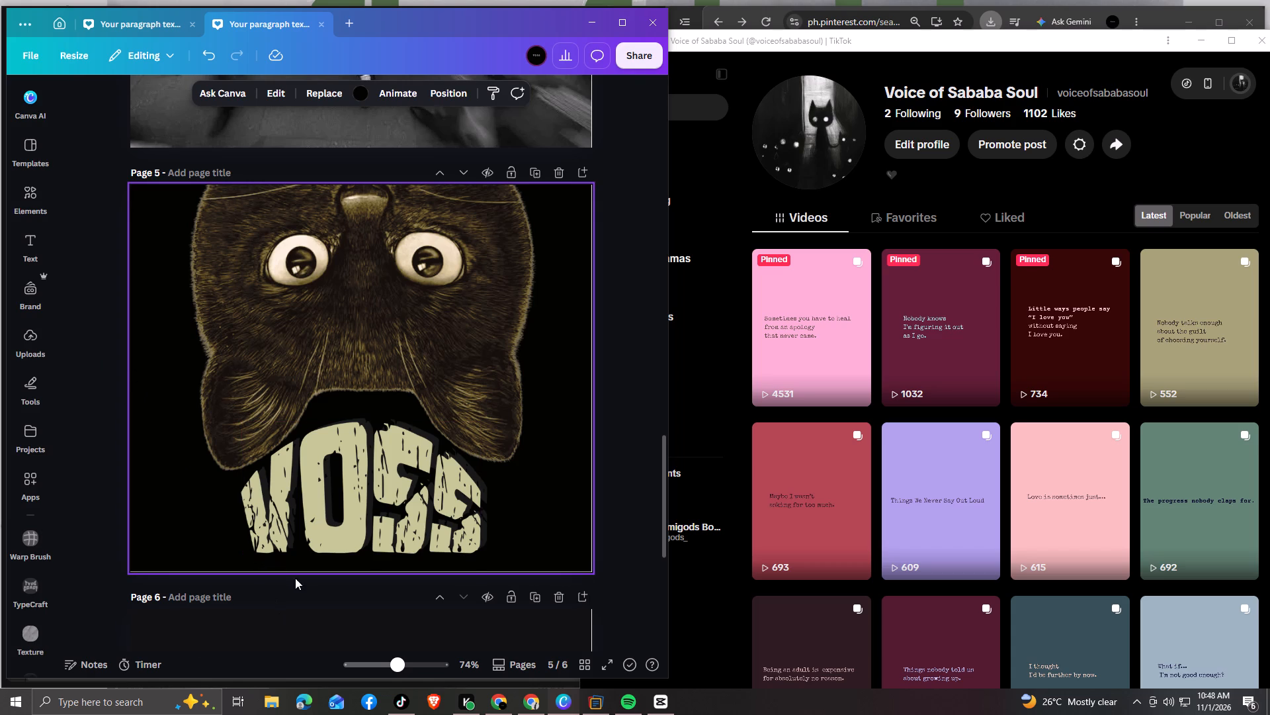
# Download page 3 of the design as a PNG and save it in the PFP folder as pfp2.
pyautogui.click(634, 60)
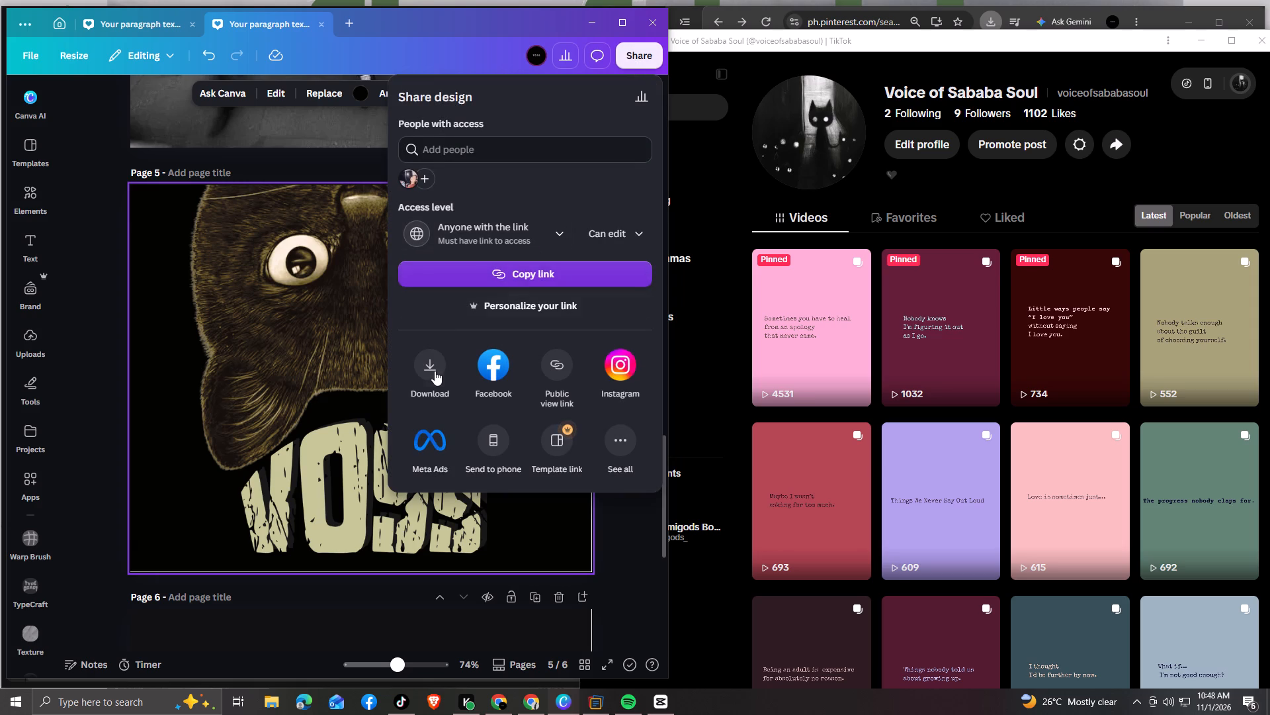
pyautogui.click(431, 366)
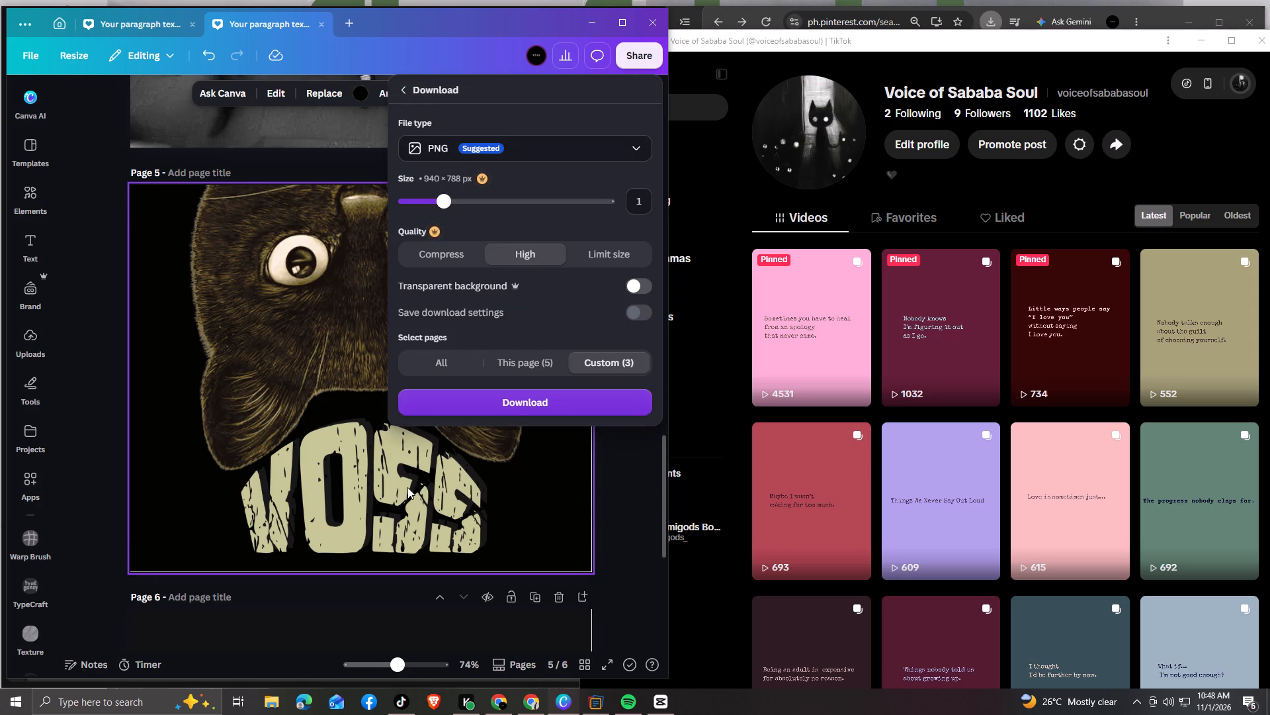
pyautogui.click(511, 406)
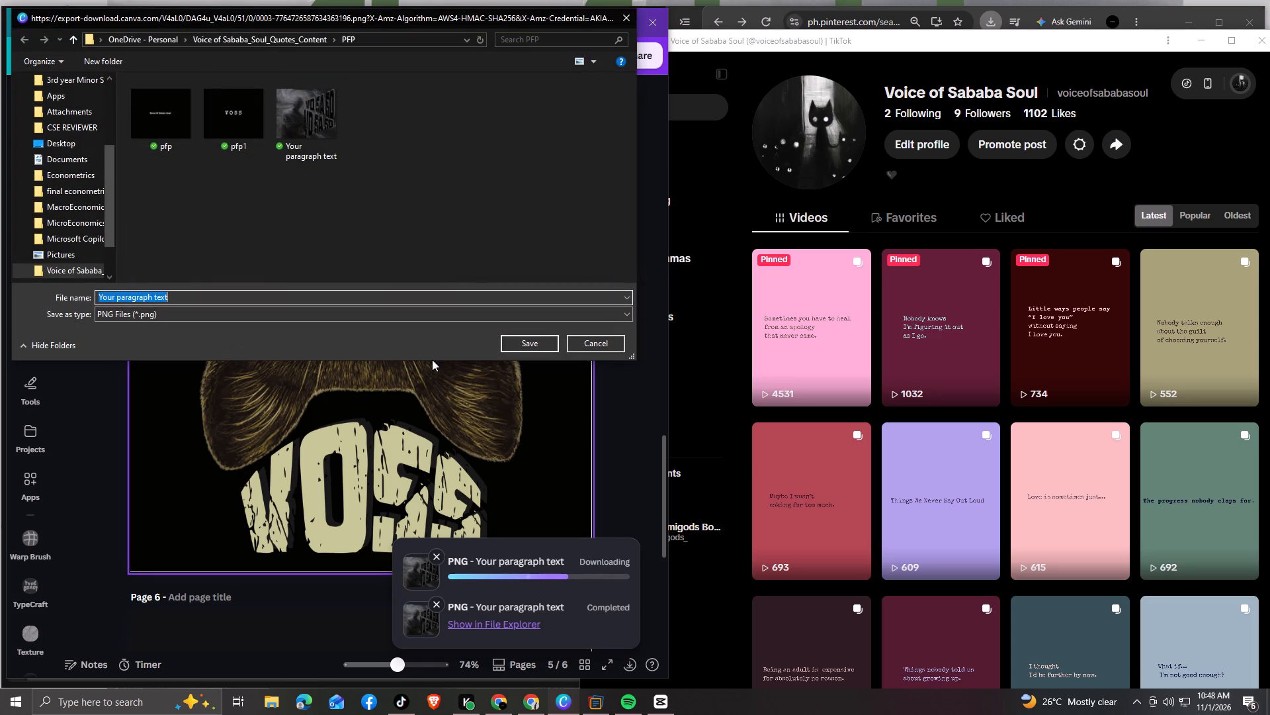
pyautogui.click(510, 345)
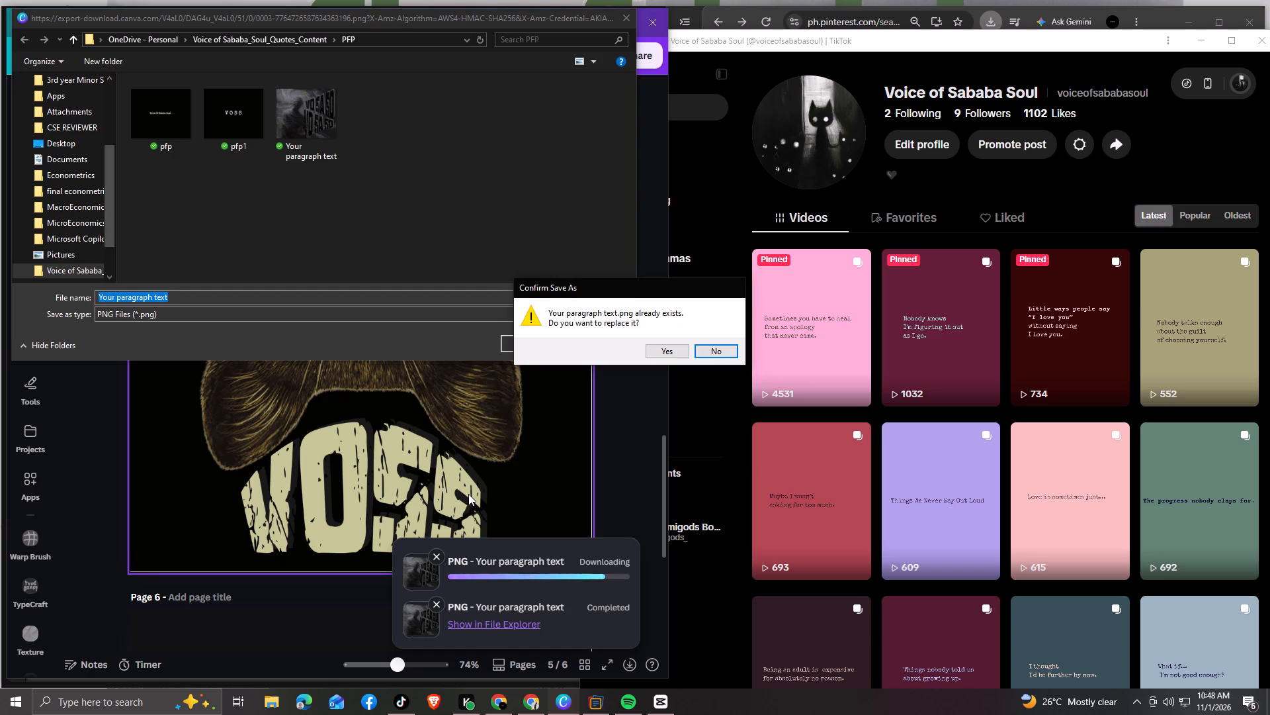
pyautogui.click(241, 292)
pyautogui.click(713, 350)
pyautogui.press('BackSpace')
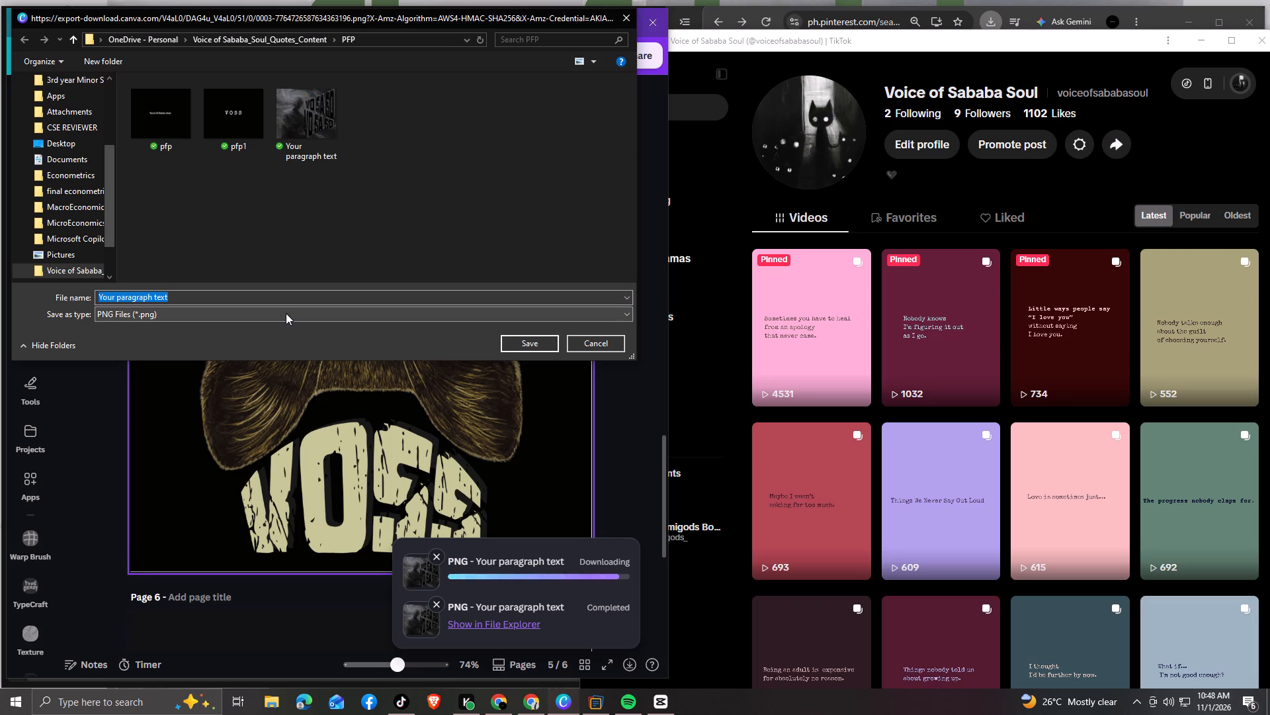
pyautogui.click(252, 289)
pyautogui.click(244, 296)
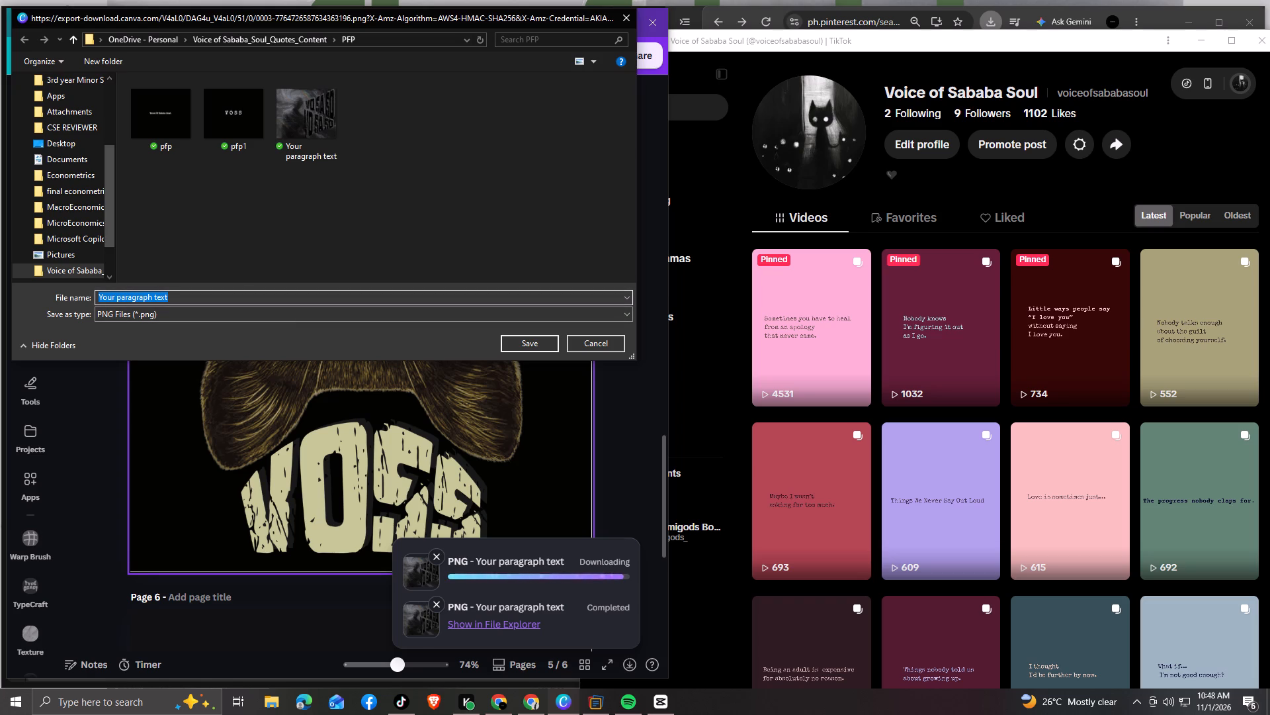
pyautogui.press('BackSpace')
pyautogui.write('pfp 3')
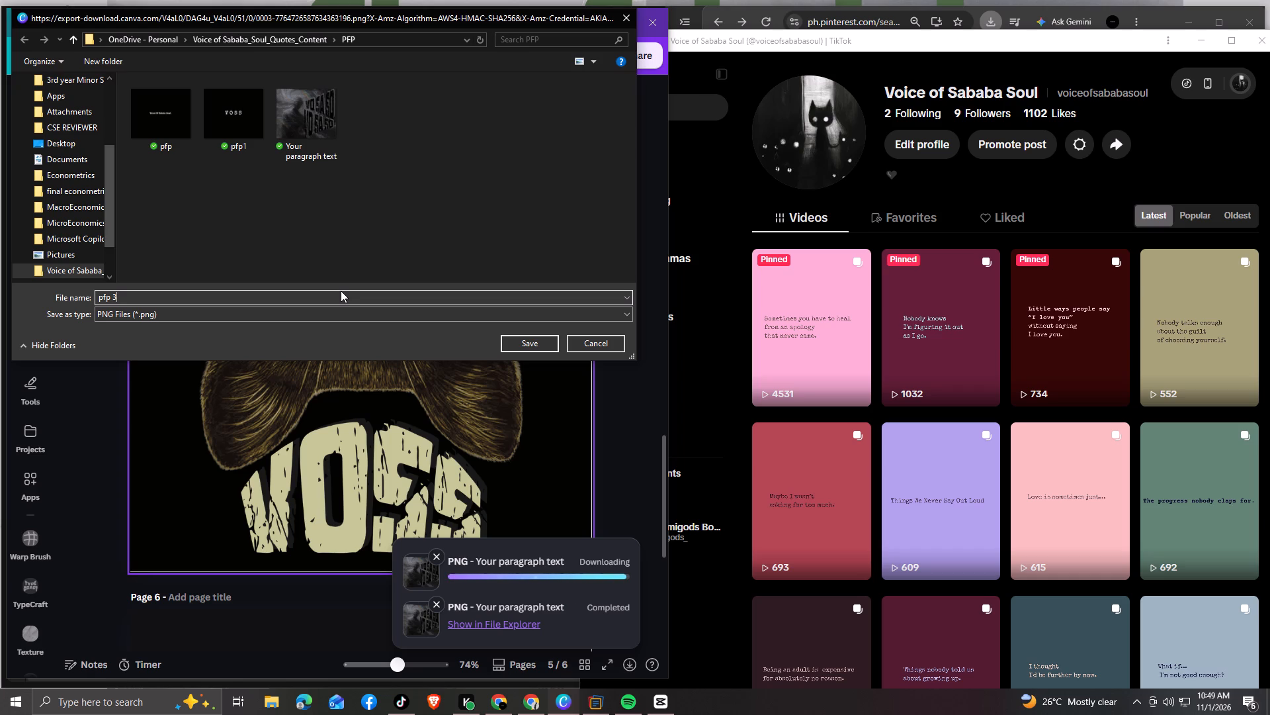
pyautogui.press('BackSpace')
pyautogui.press('BackSpace')
pyautogui.press('2')
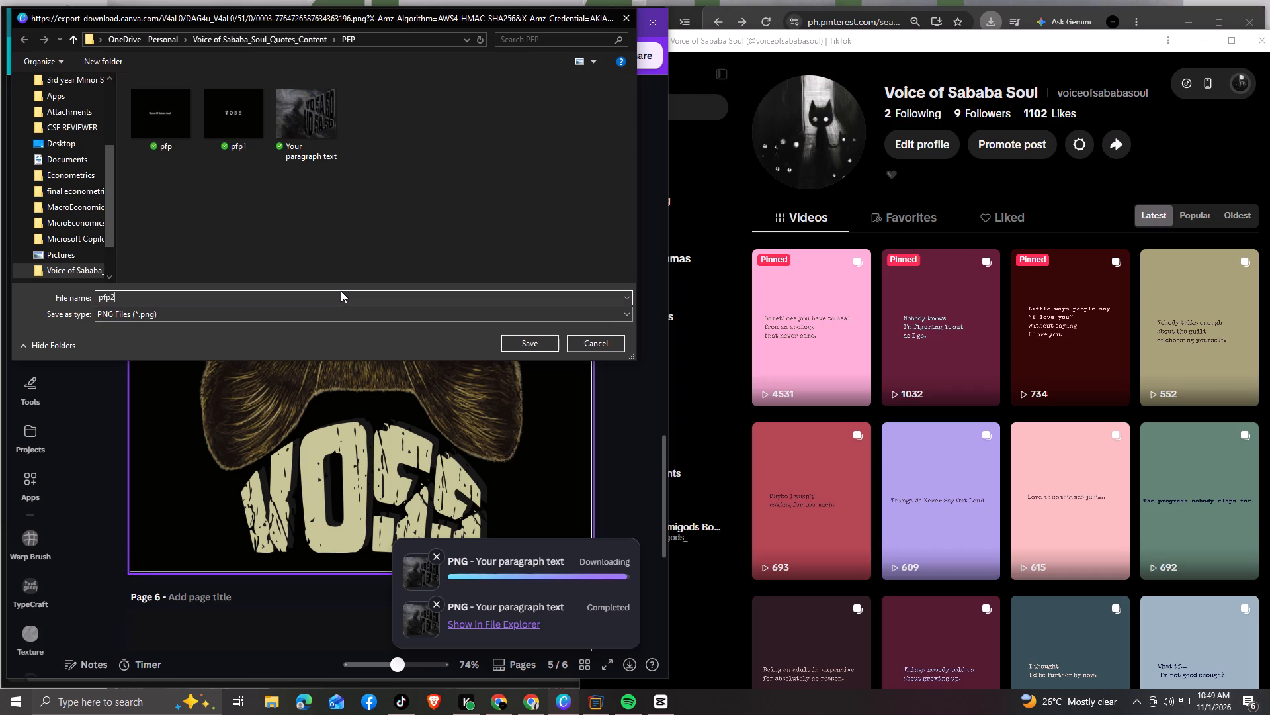
pyautogui.press('Return')
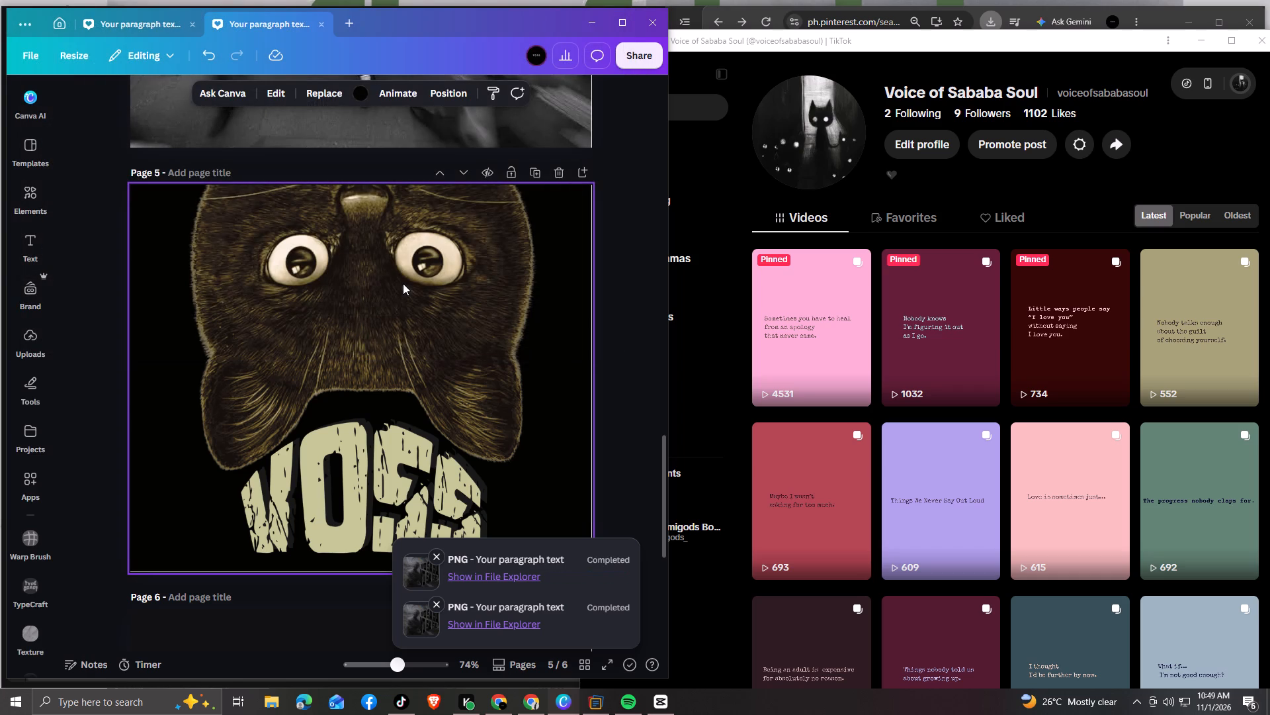
# Look over pages 4 to 6 of the design, comparing the bench photo, the upside-down cat and the quote page.
pyautogui.scroll(4, 395, 328)
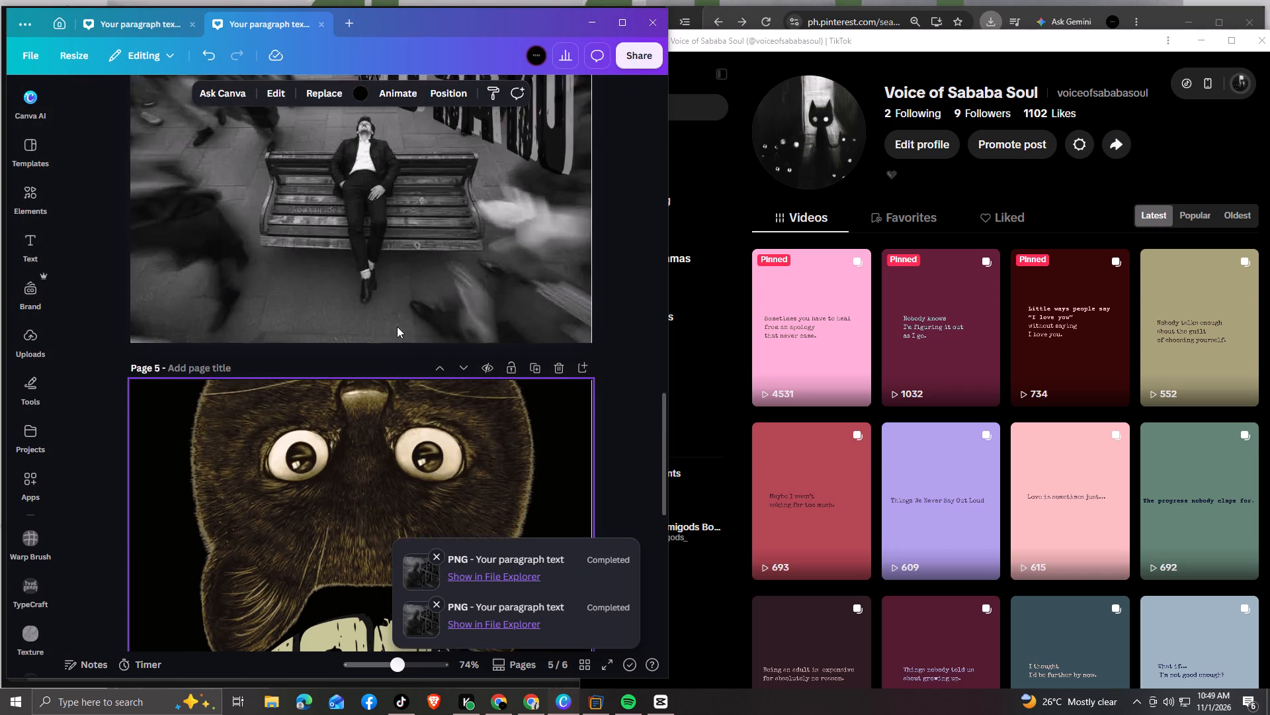
pyautogui.scroll(10, 397, 326)
pyautogui.scroll(-15, 415, 308)
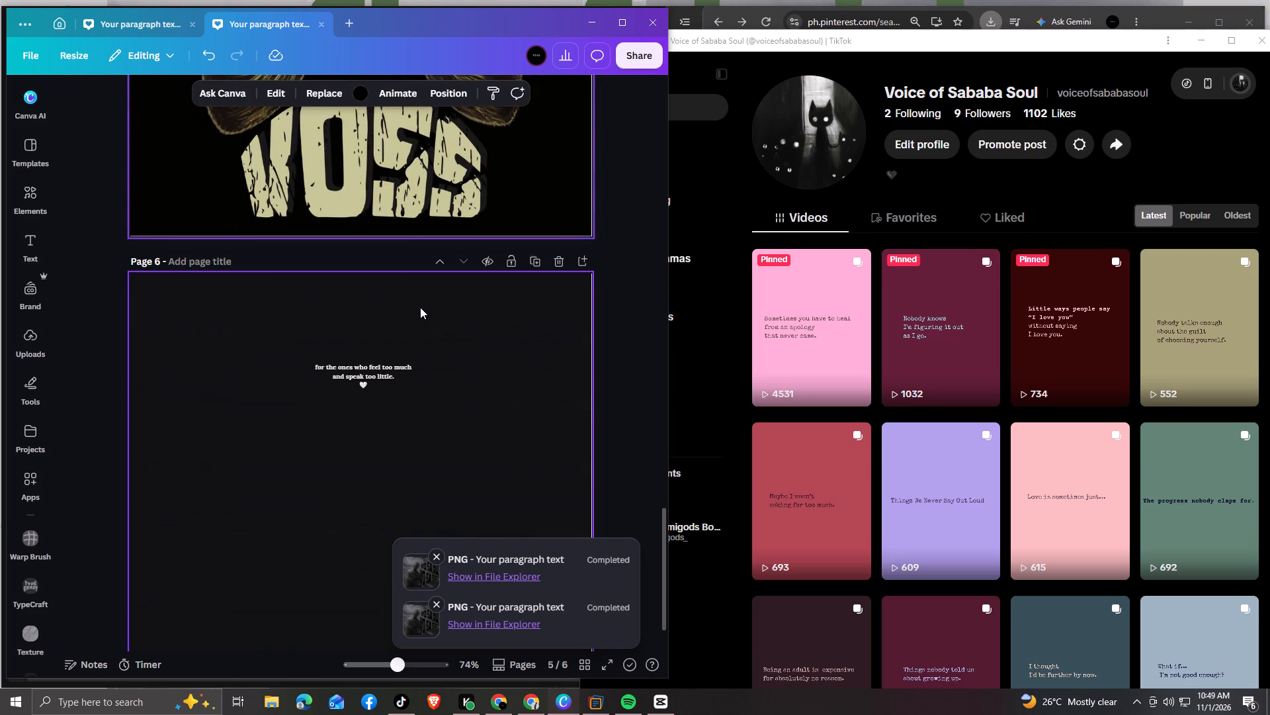
pyautogui.scroll(-4, 420, 307)
pyautogui.scroll(8, 420, 307)
pyautogui.scroll(-5, 425, 307)
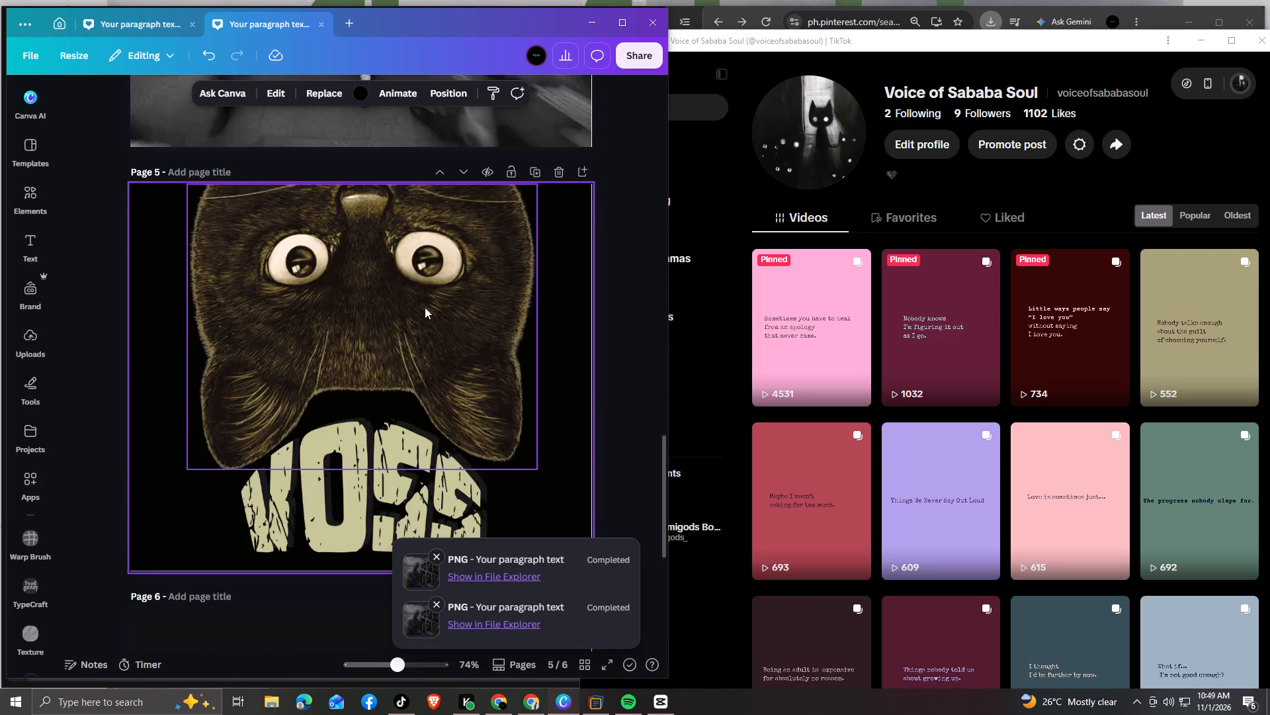
pyautogui.scroll(-5, 427, 308)
pyautogui.scroll(4, 427, 308)
pyautogui.scroll(-2, 427, 308)
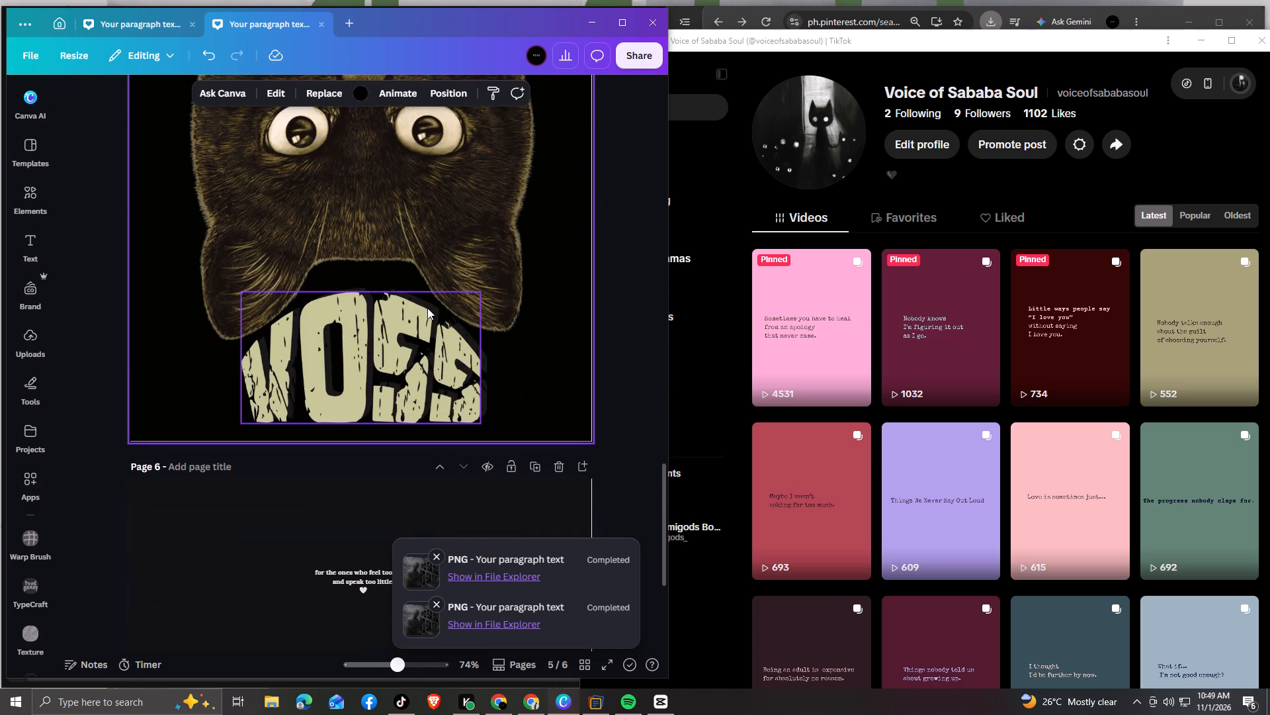
pyautogui.scroll(-9, 427, 308)
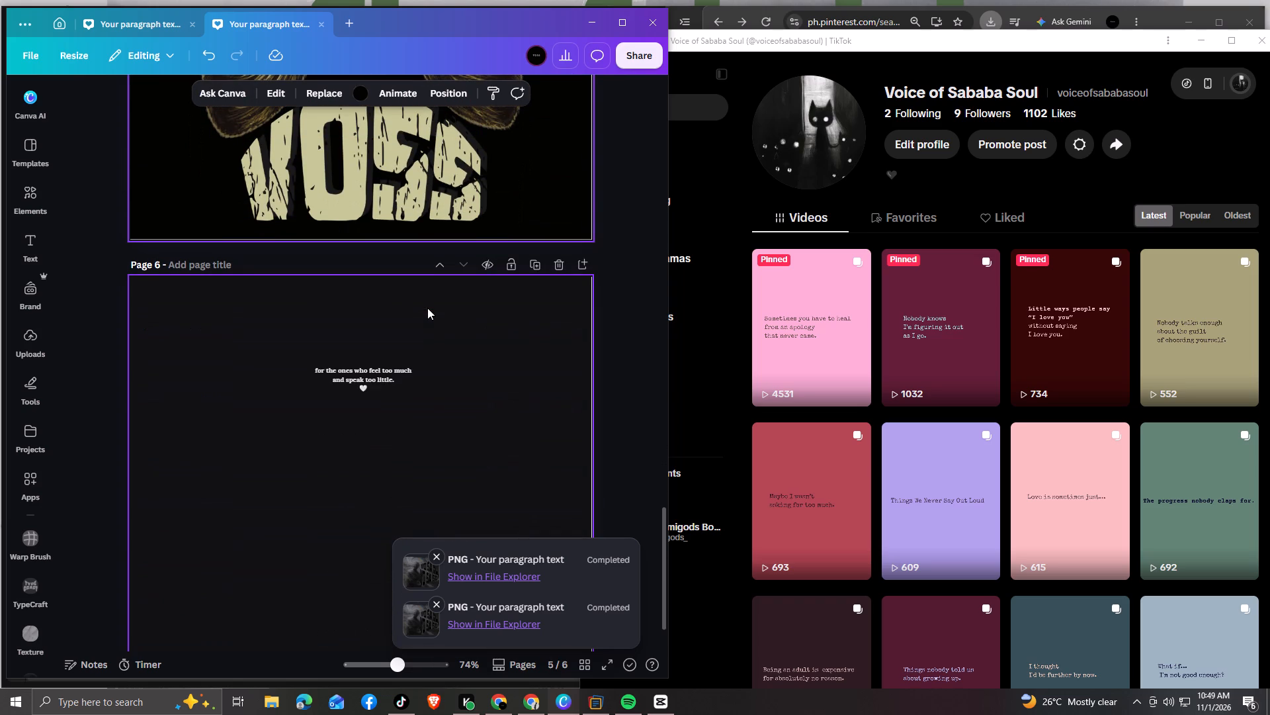
pyautogui.scroll(-3, 427, 308)
pyautogui.scroll(3, 426, 310)
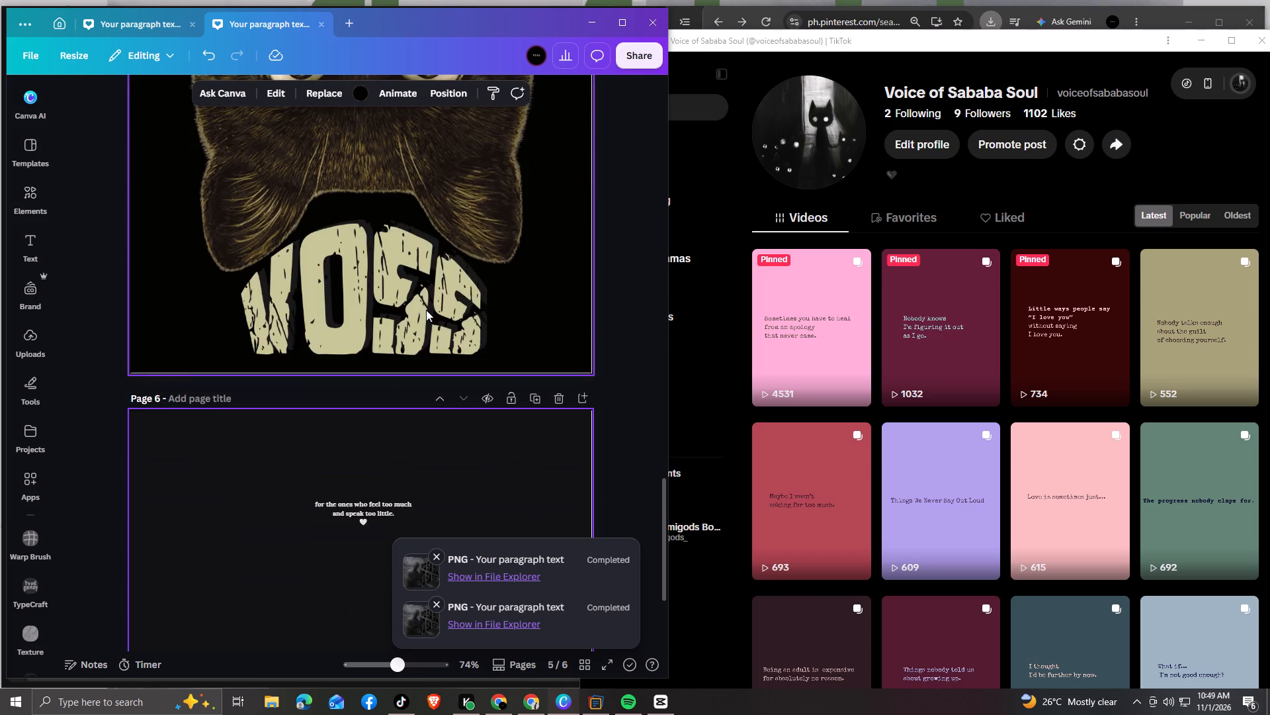
pyautogui.scroll(2, 426, 310)
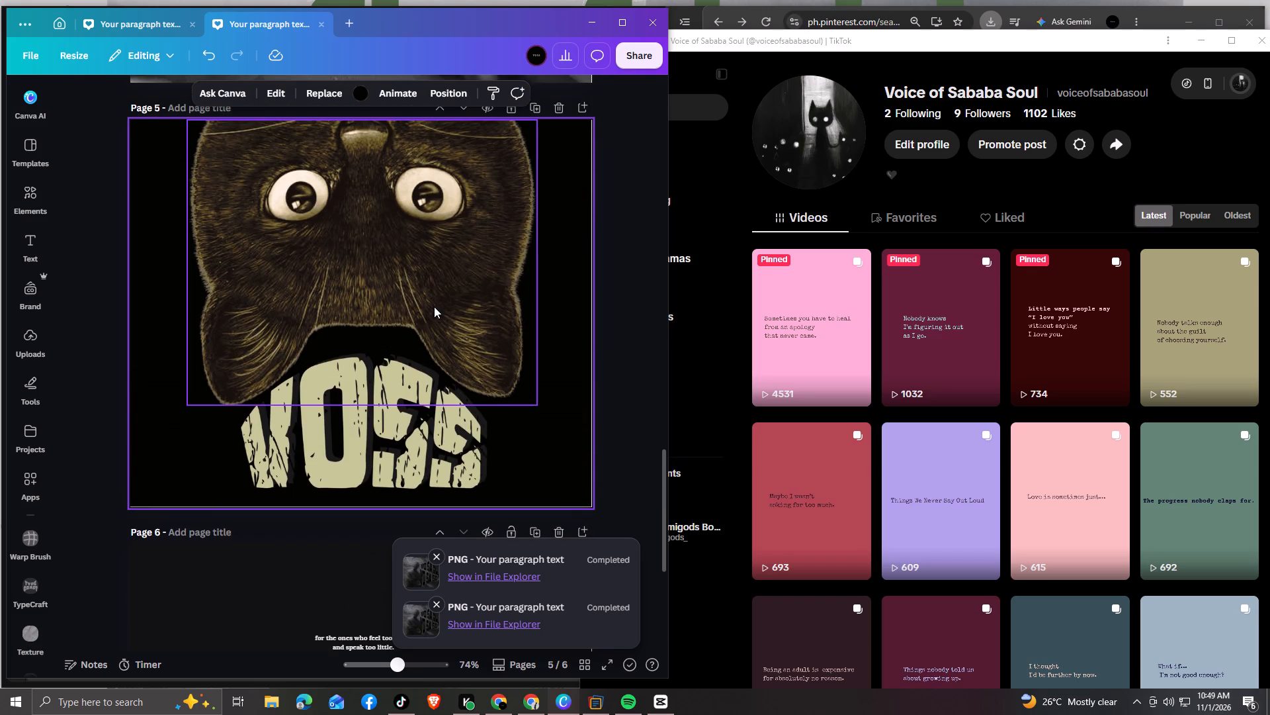
pyautogui.scroll(8, 434, 306)
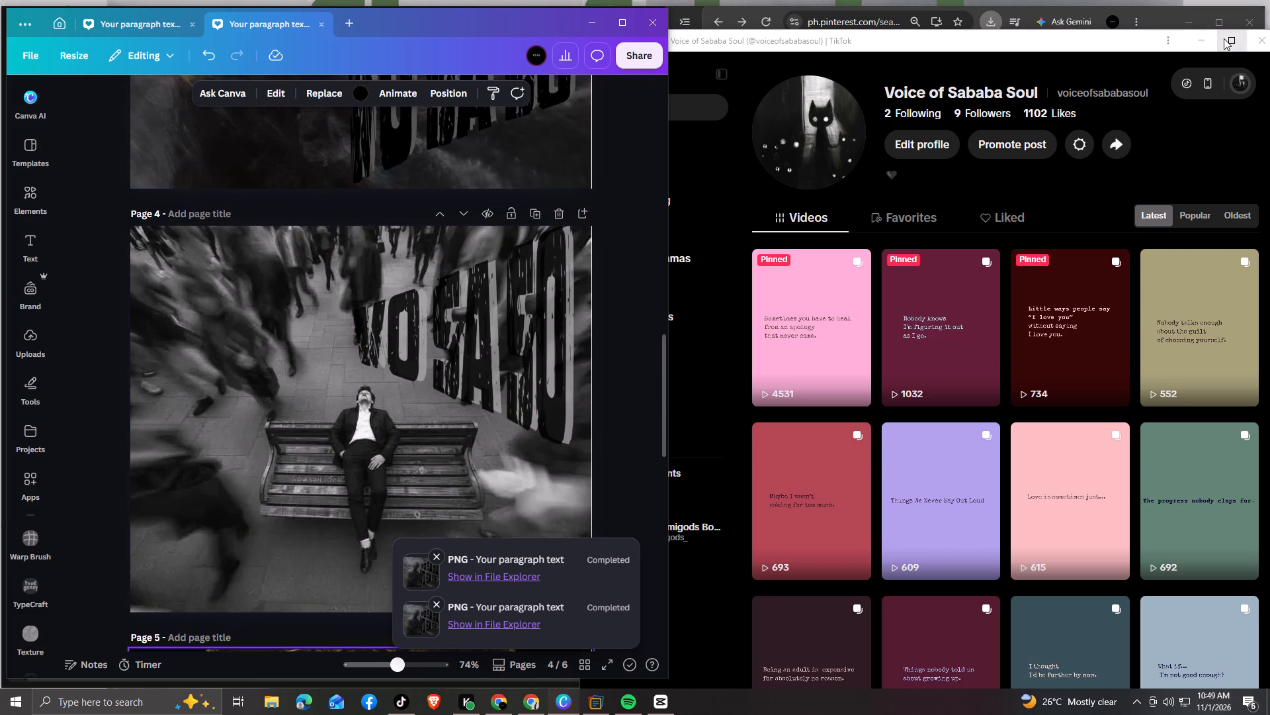
# Switch to the maximized TikTok window and look through the Voice of Sababa Soul profile's whole grid of posts.
pyautogui.click(1224, 38)
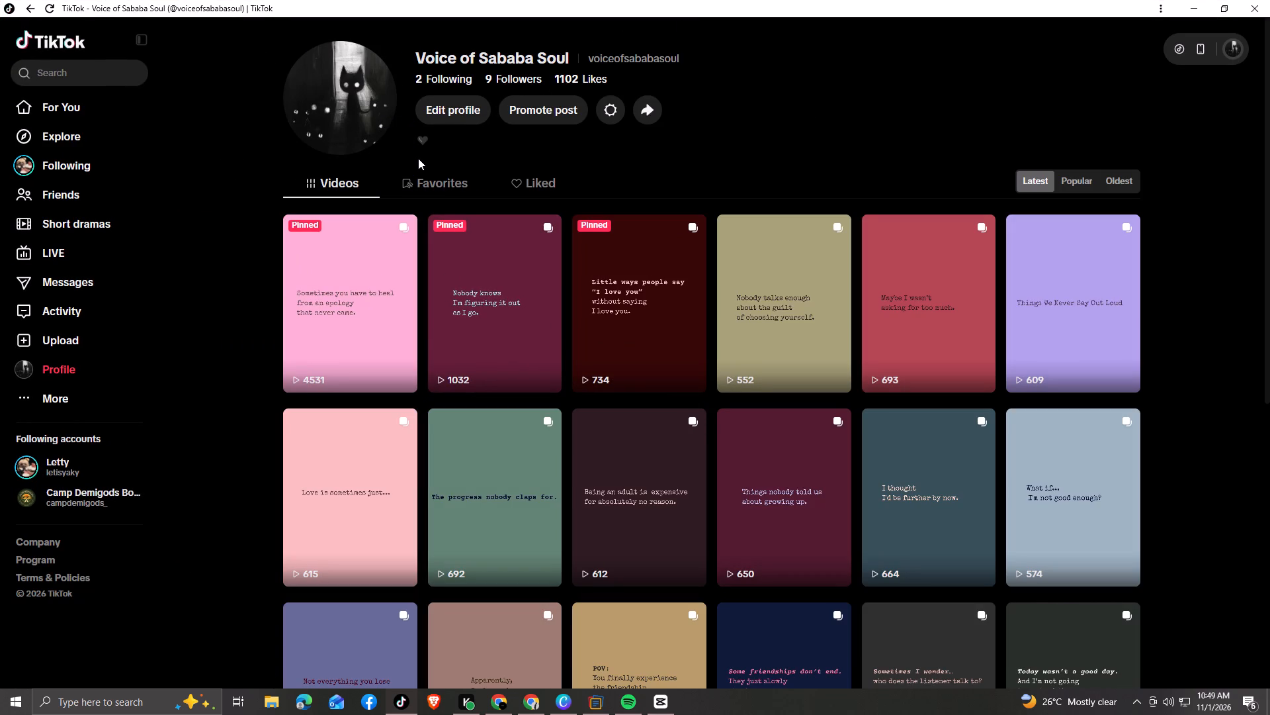
pyautogui.scroll(-2, 625, 315)
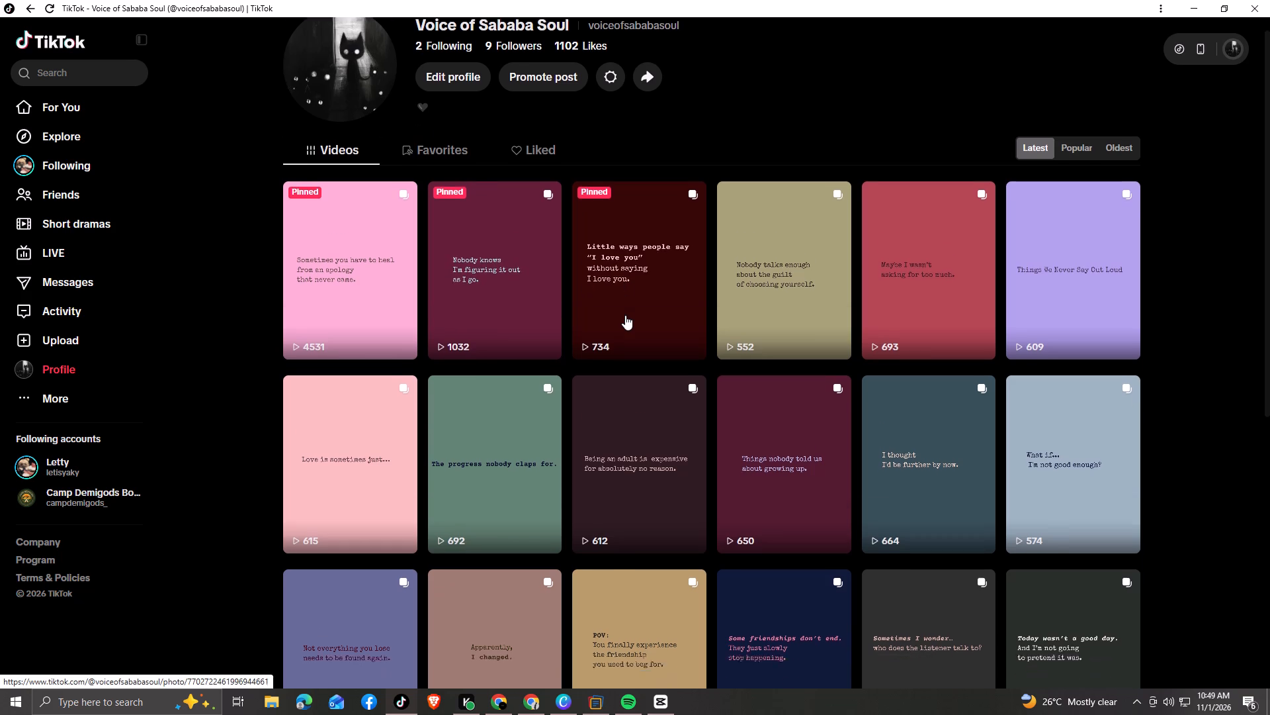
pyautogui.scroll(-12, 625, 315)
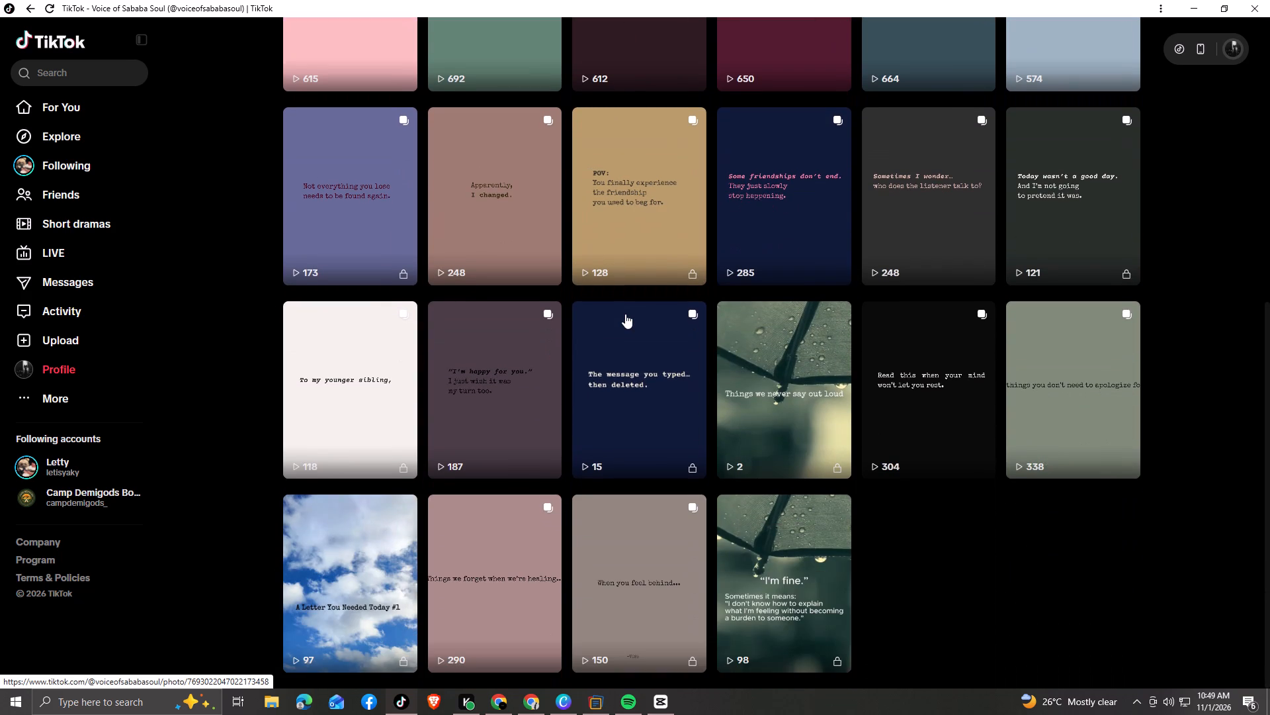
pyautogui.scroll(7, 625, 314)
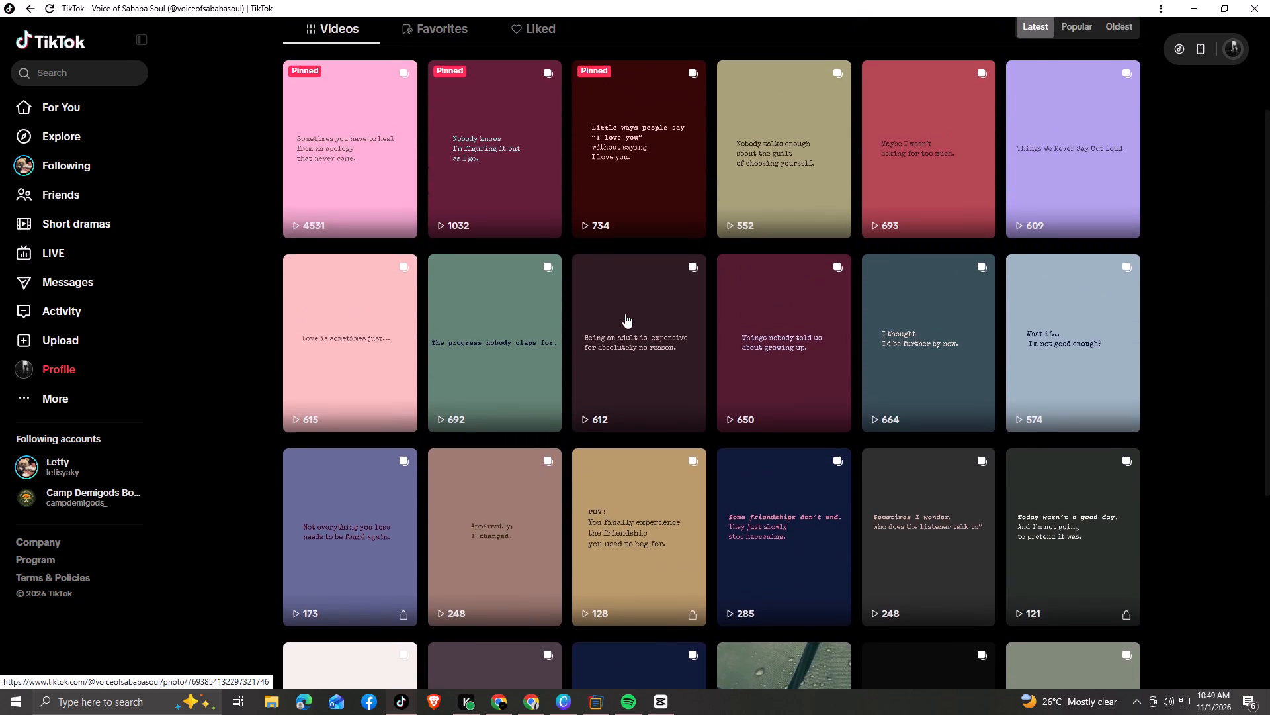
pyautogui.scroll(5, 625, 314)
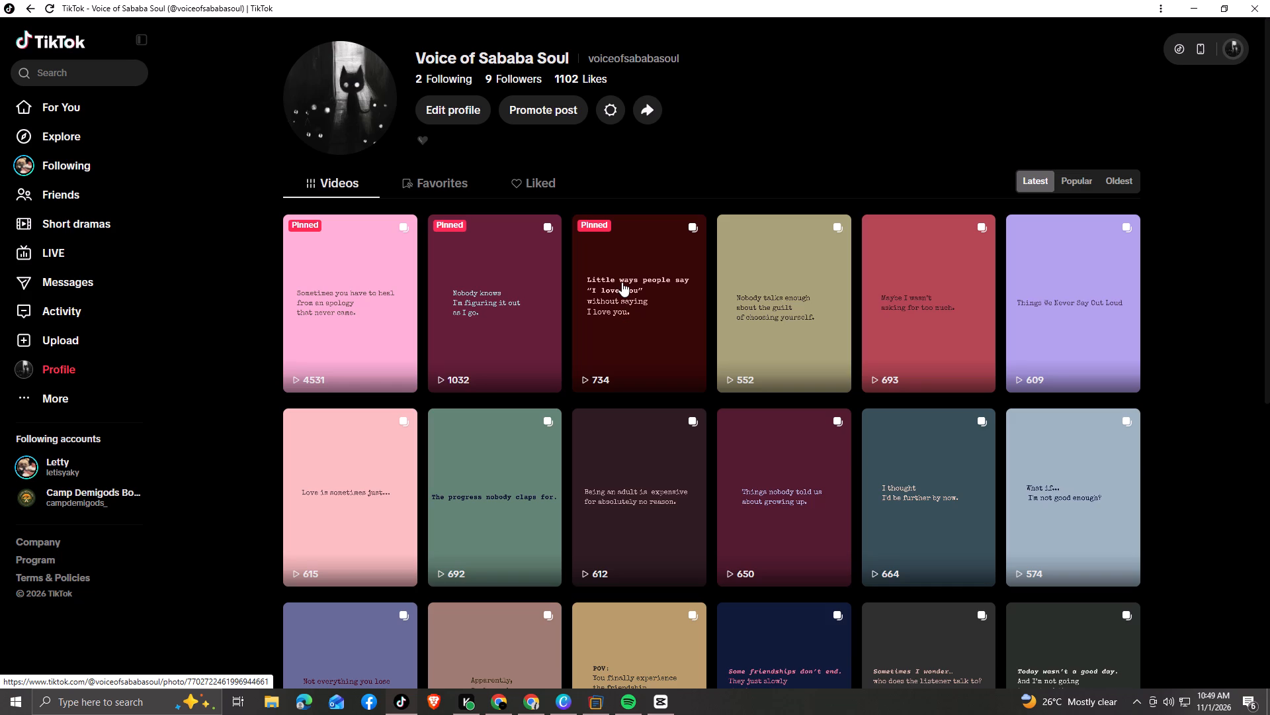
pyautogui.click(28, 392)
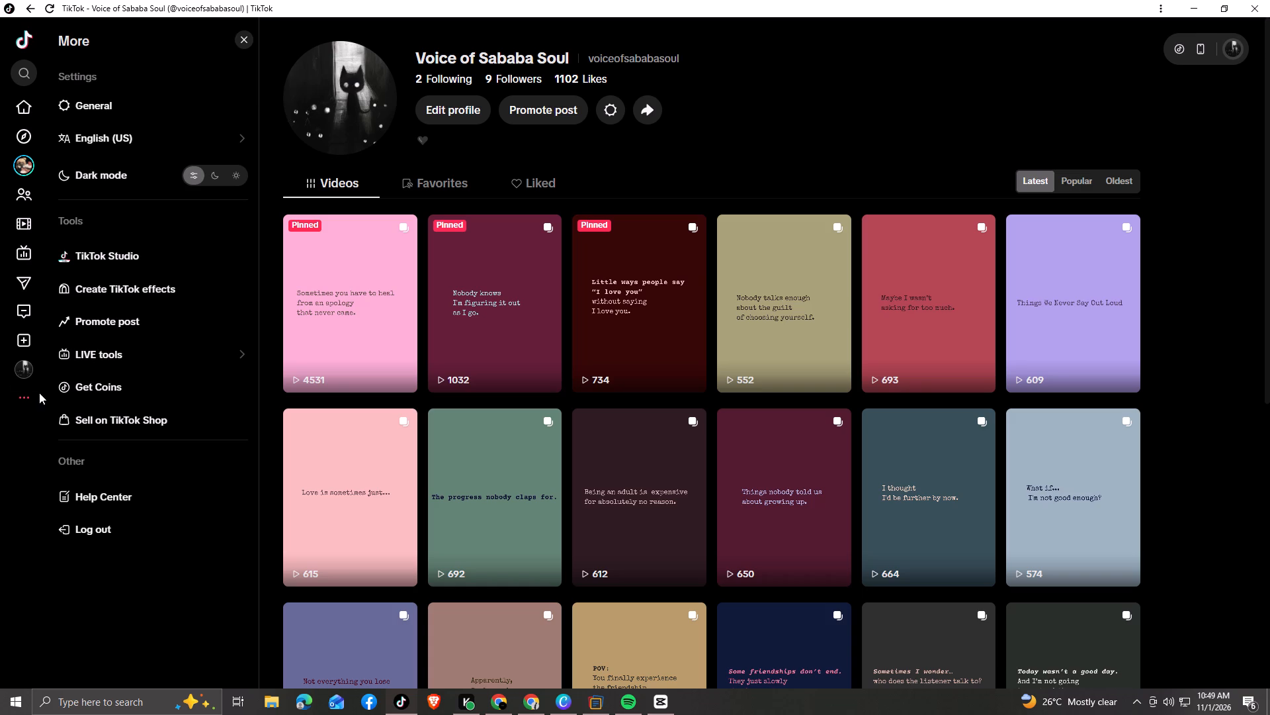
pyautogui.click(245, 43)
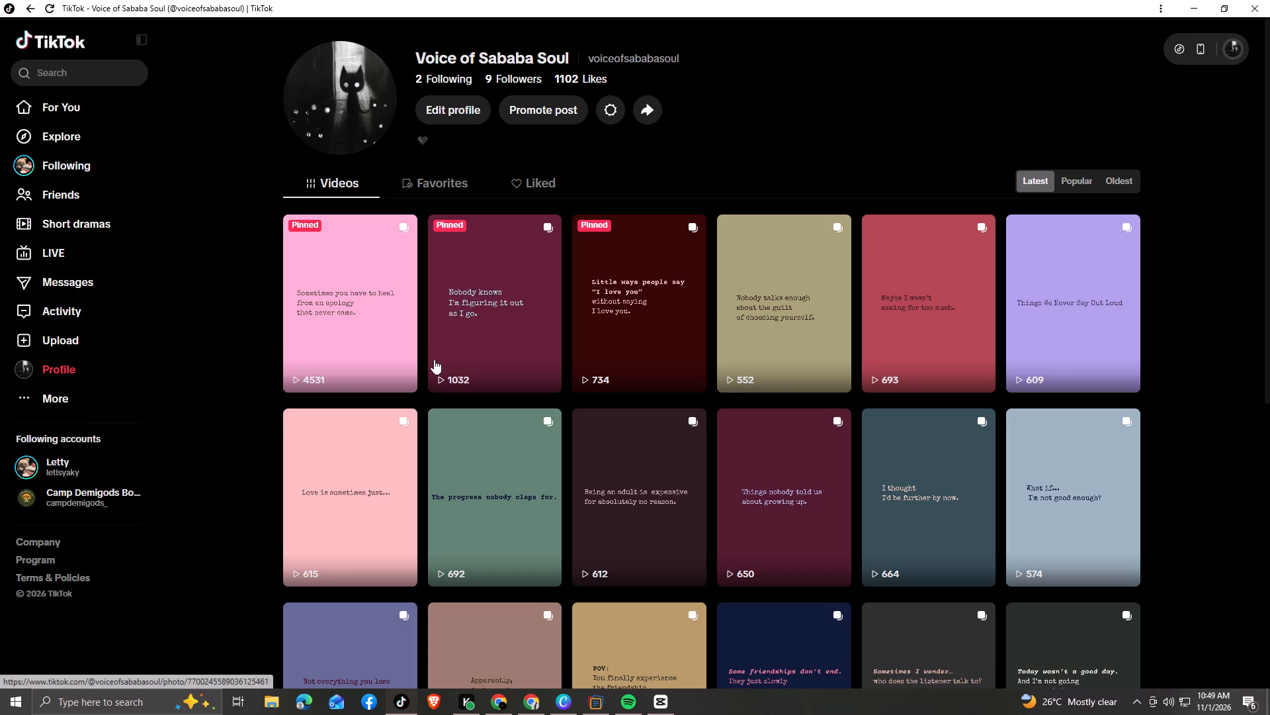
# View the profile's post The Guilt of Choosing Yourself and browse the neighbouring pinned carousel posts, then close the post viewer.
pyautogui.click(793, 320)
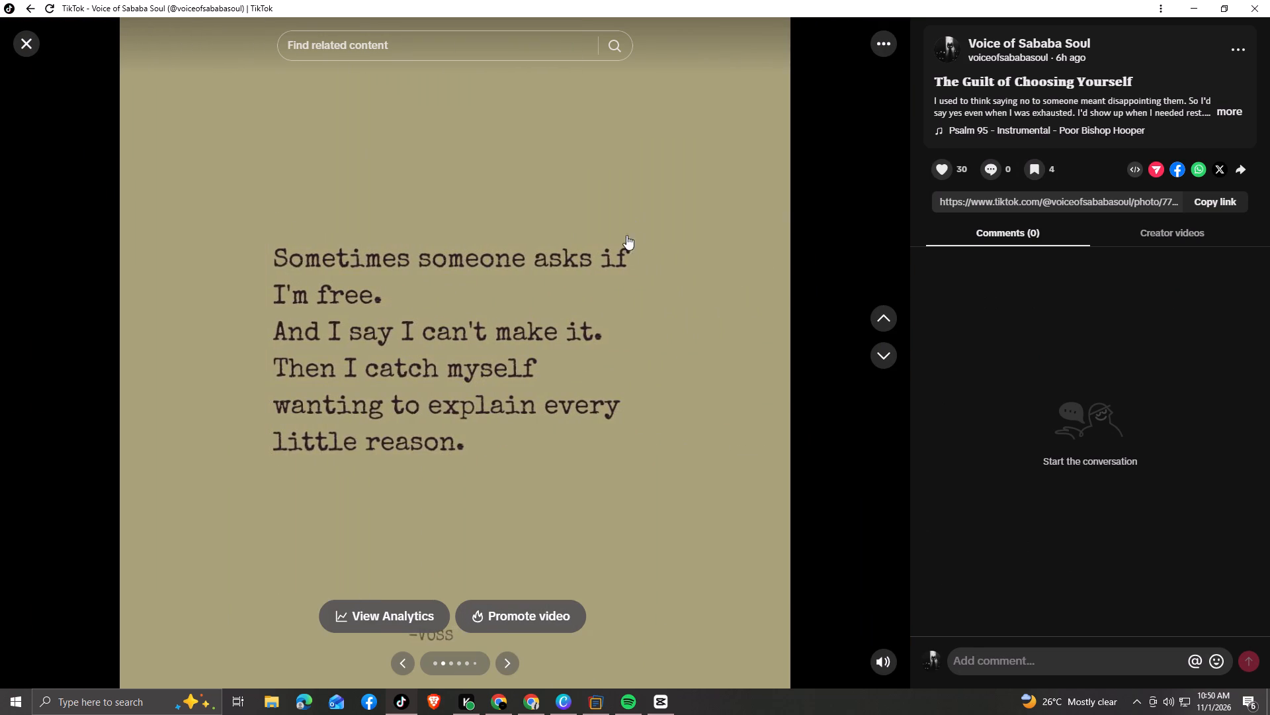
pyautogui.scroll(3, 638, 301)
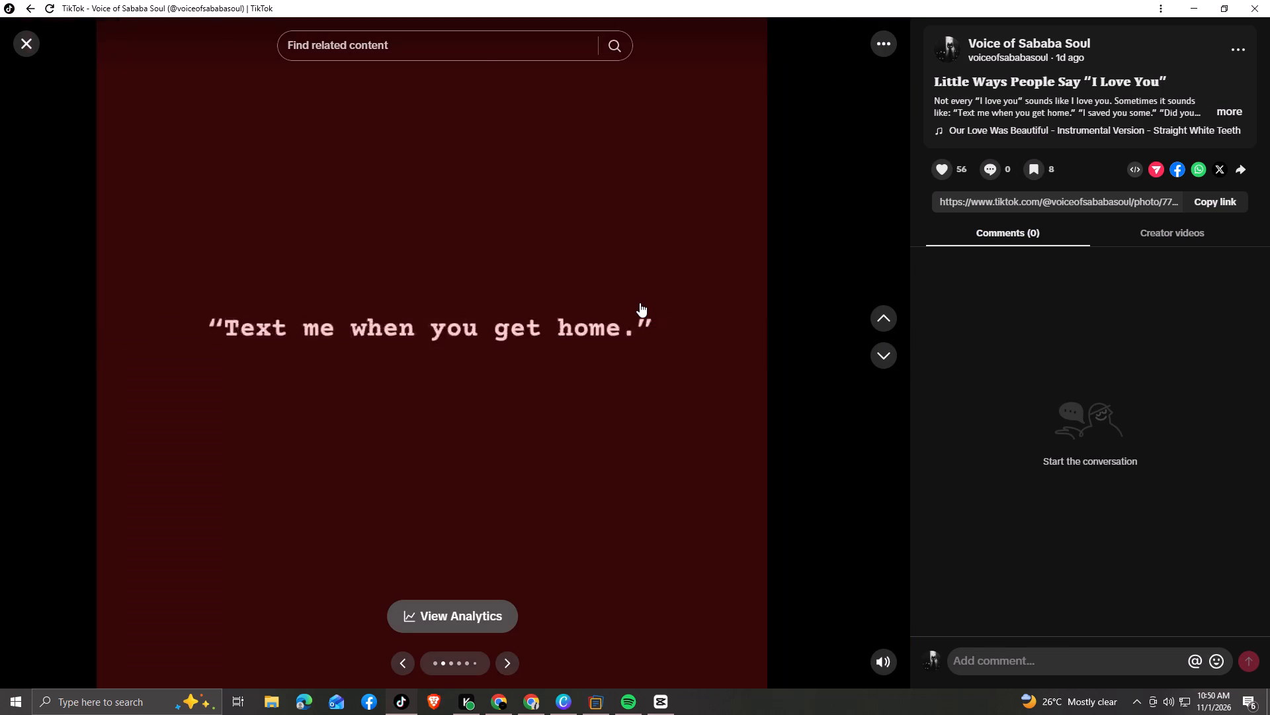
pyautogui.scroll(1, 640, 303)
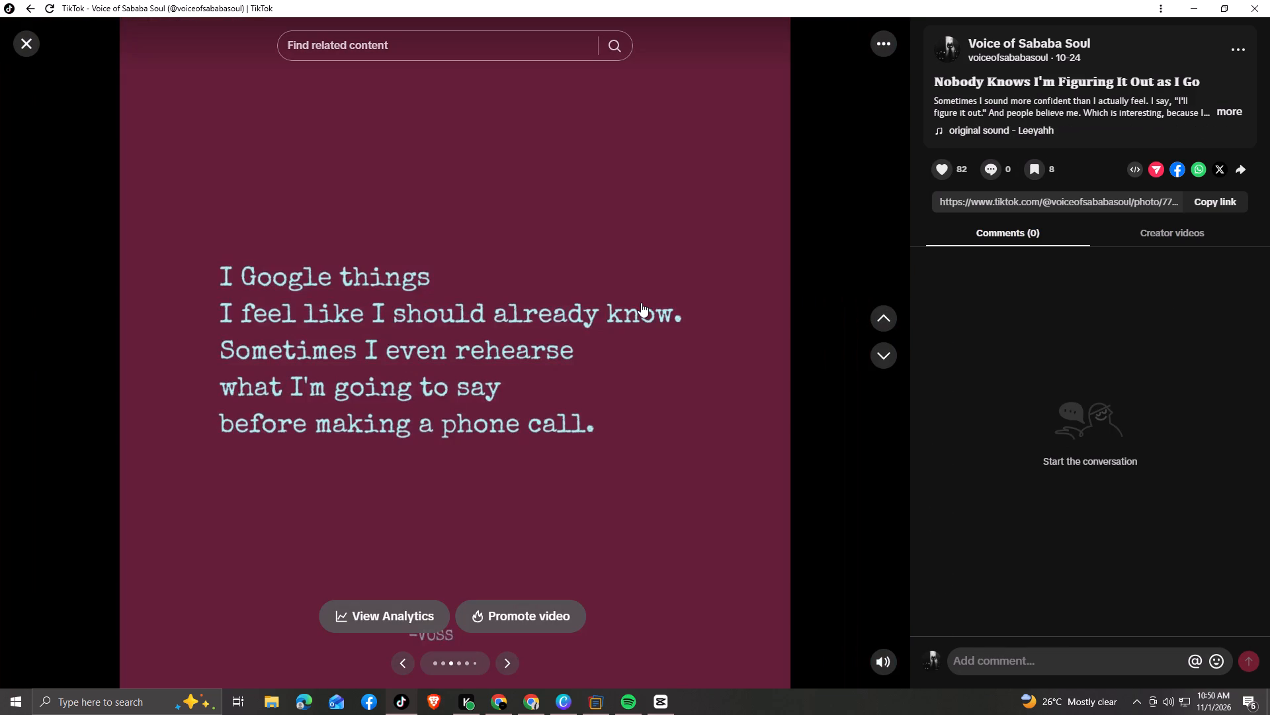
pyautogui.scroll(2, 642, 303)
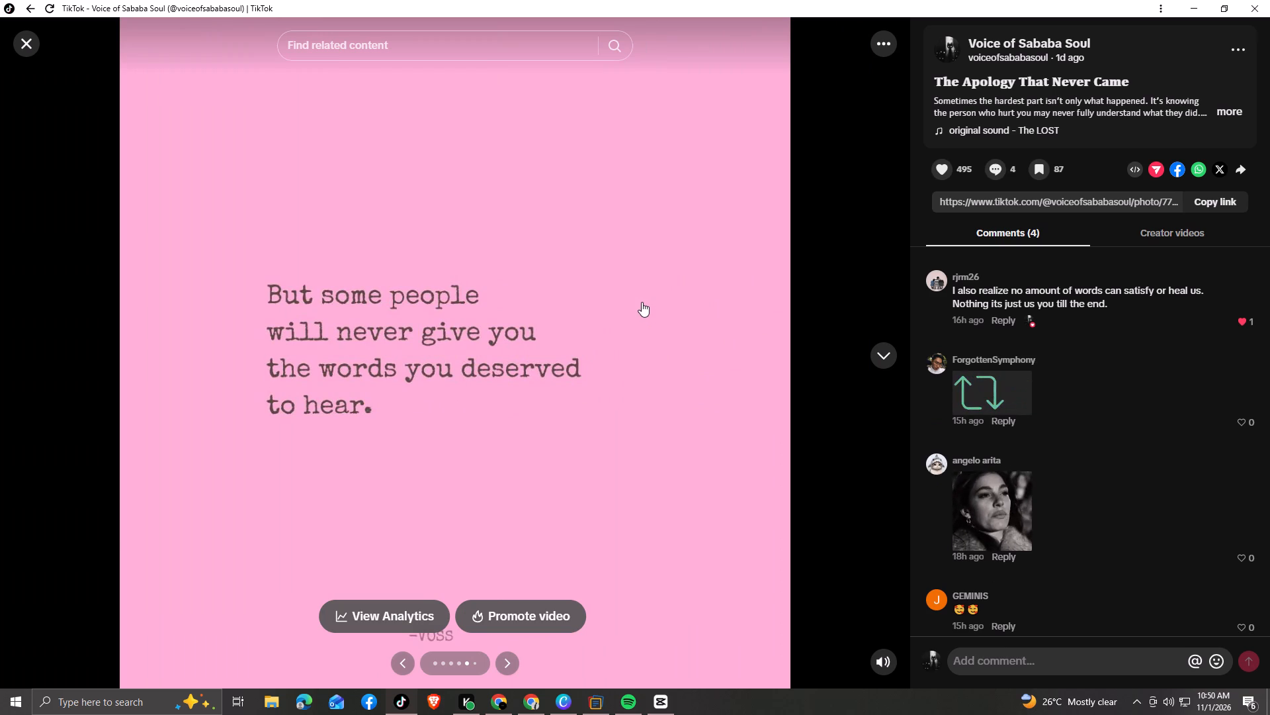
pyautogui.scroll(2, 642, 300)
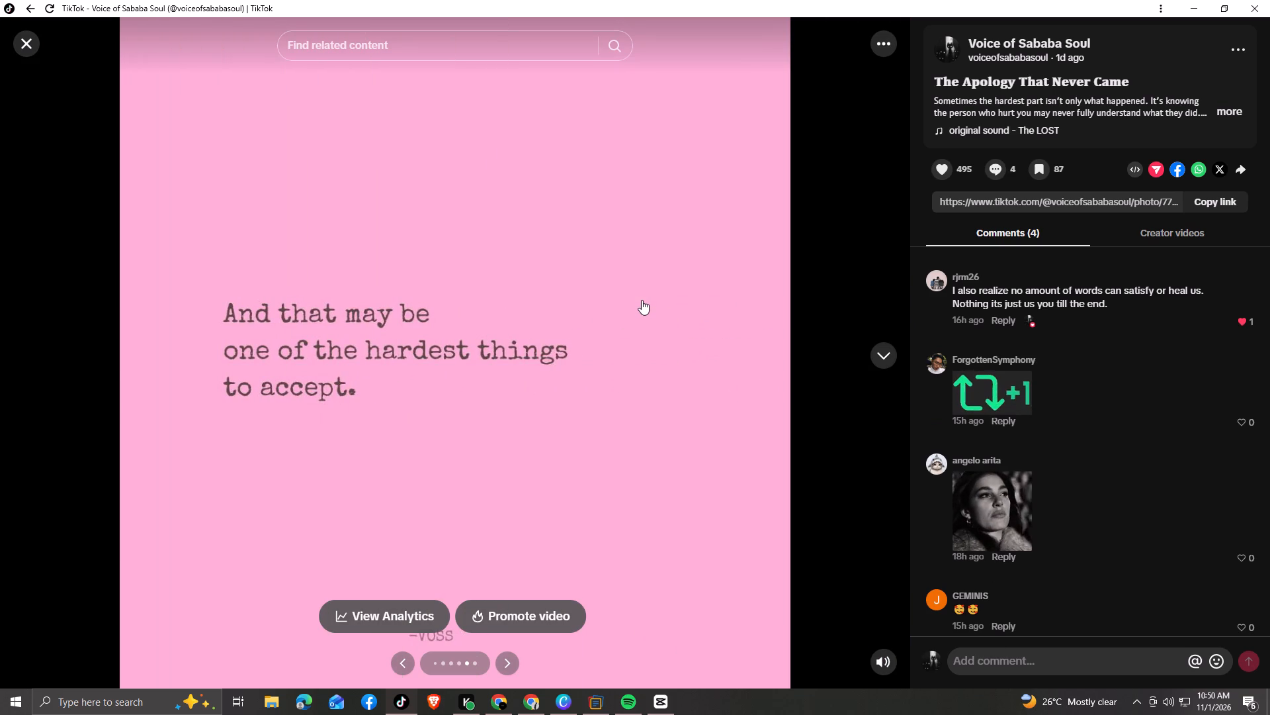
pyautogui.scroll(-4, 642, 300)
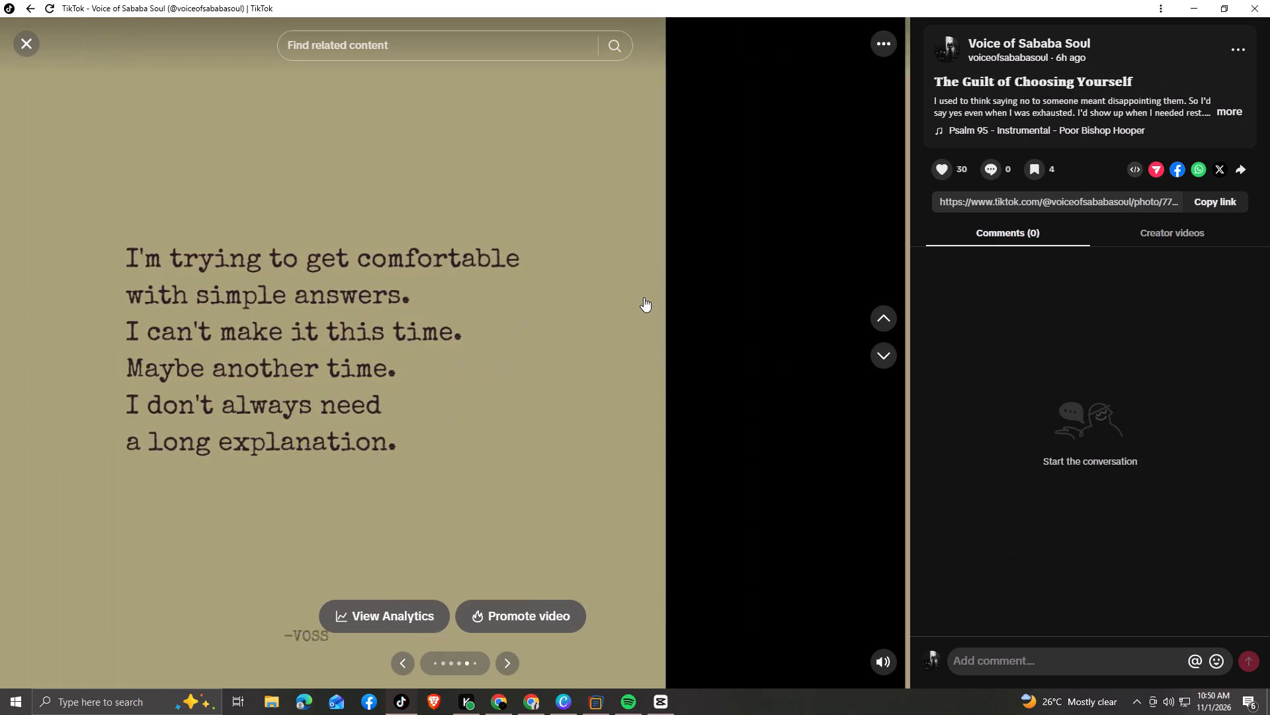
pyautogui.scroll(2, 644, 297)
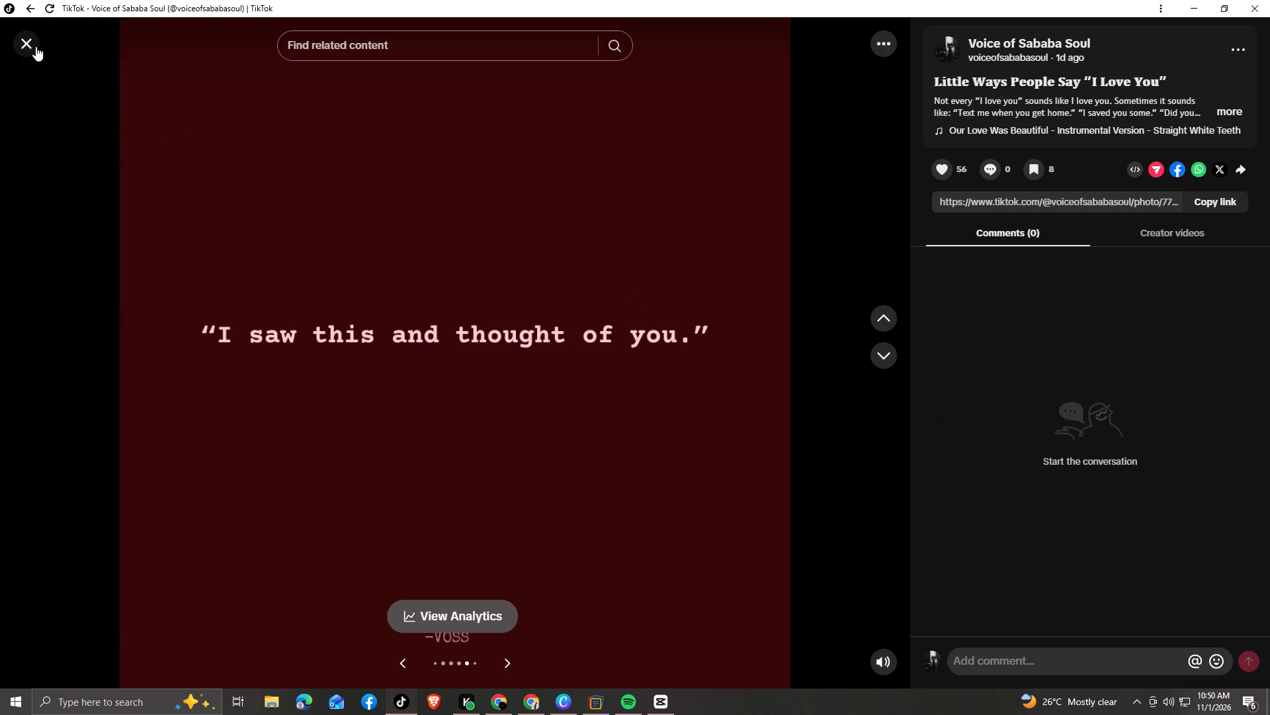
pyautogui.click(36, 46)
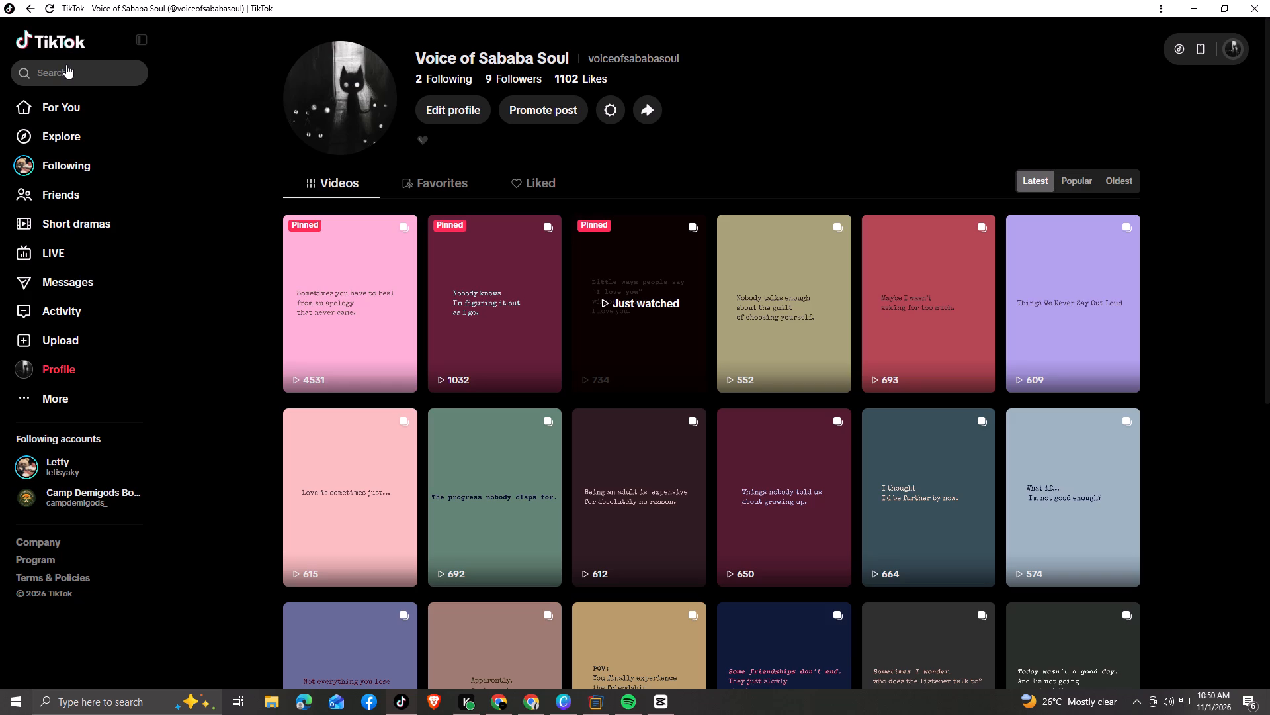
# Minimize the TikTok window and switch to the ChatGPT chat to read its updated category assignments and list of revisions.
pyautogui.click(1221, 3)
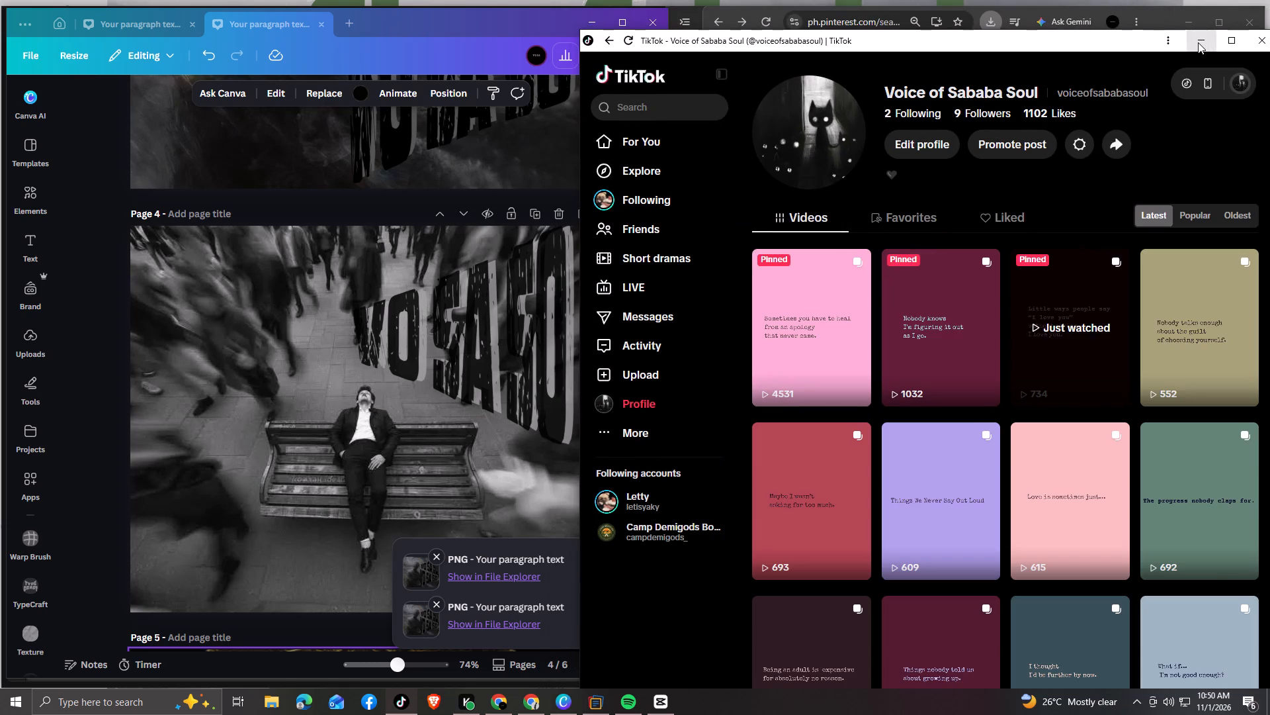
pyautogui.click(1198, 42)
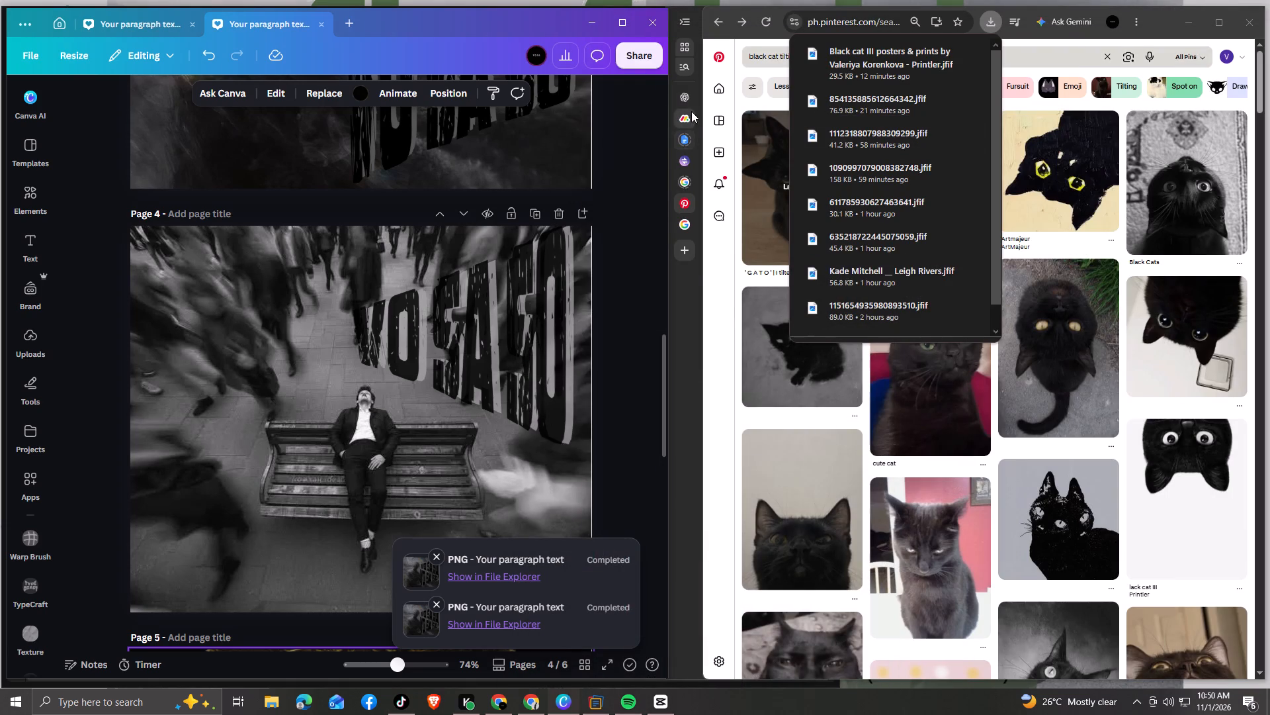
pyautogui.click(691, 99)
pyautogui.scroll(-7, 1052, 434)
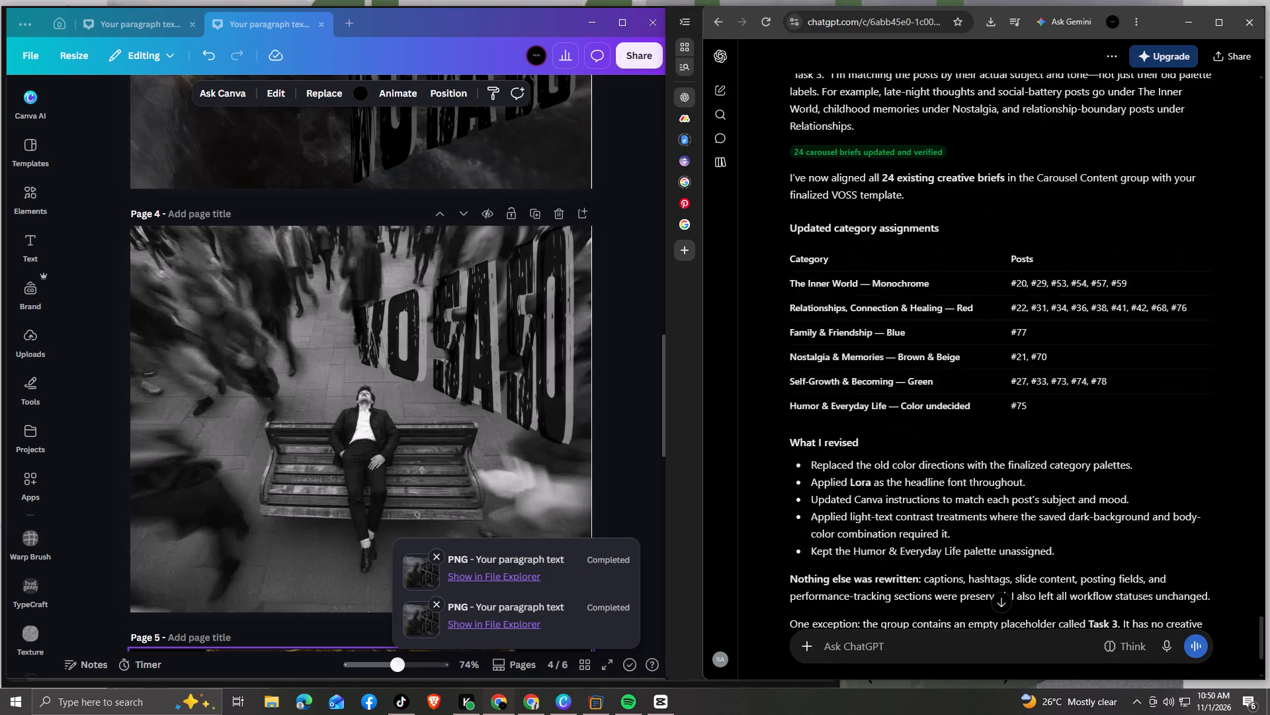
pyautogui.scroll(-12, 1051, 426)
pyautogui.scroll(3, 1051, 426)
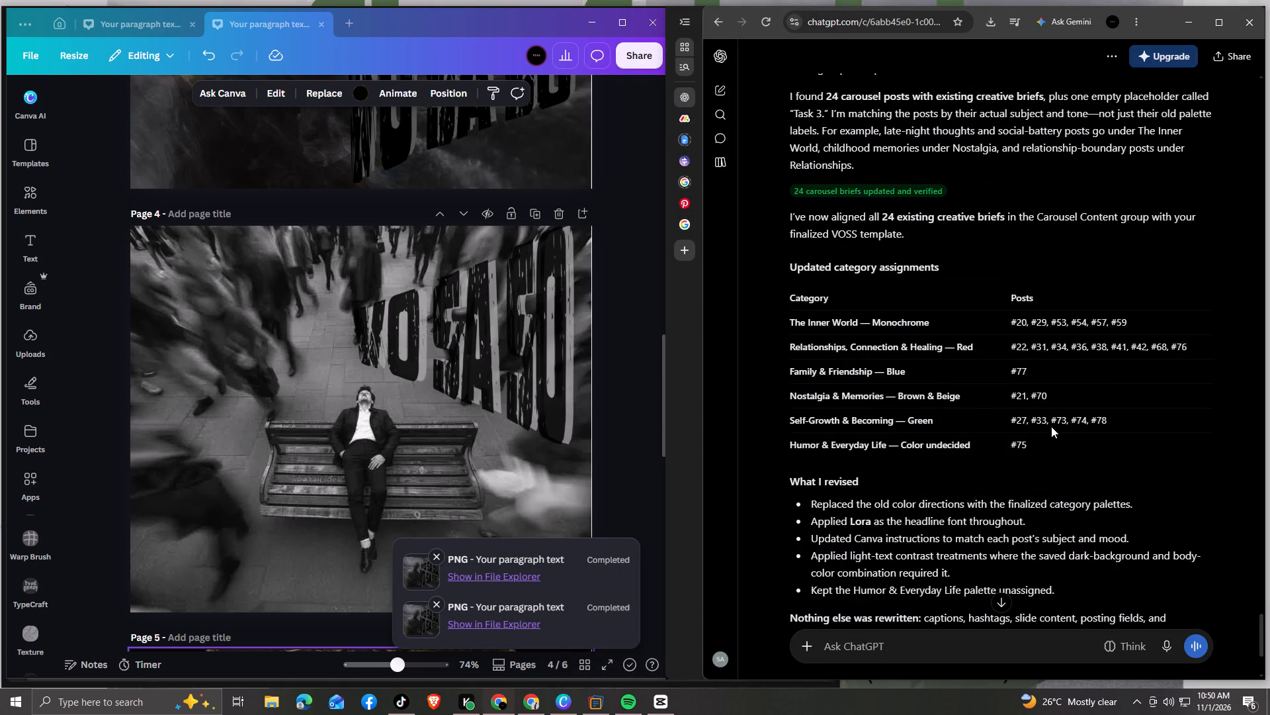
pyautogui.scroll(1, 1051, 426)
pyautogui.scroll(-3, 1053, 423)
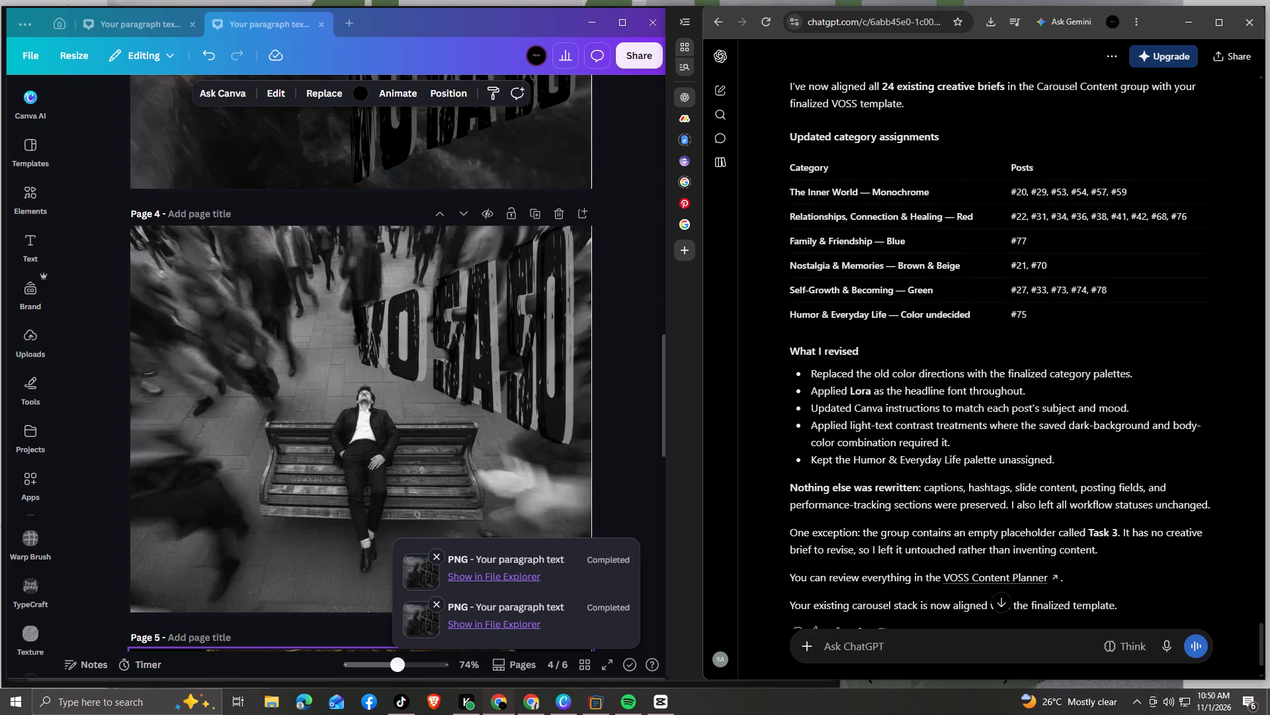
pyautogui.scroll(-5, 1055, 424)
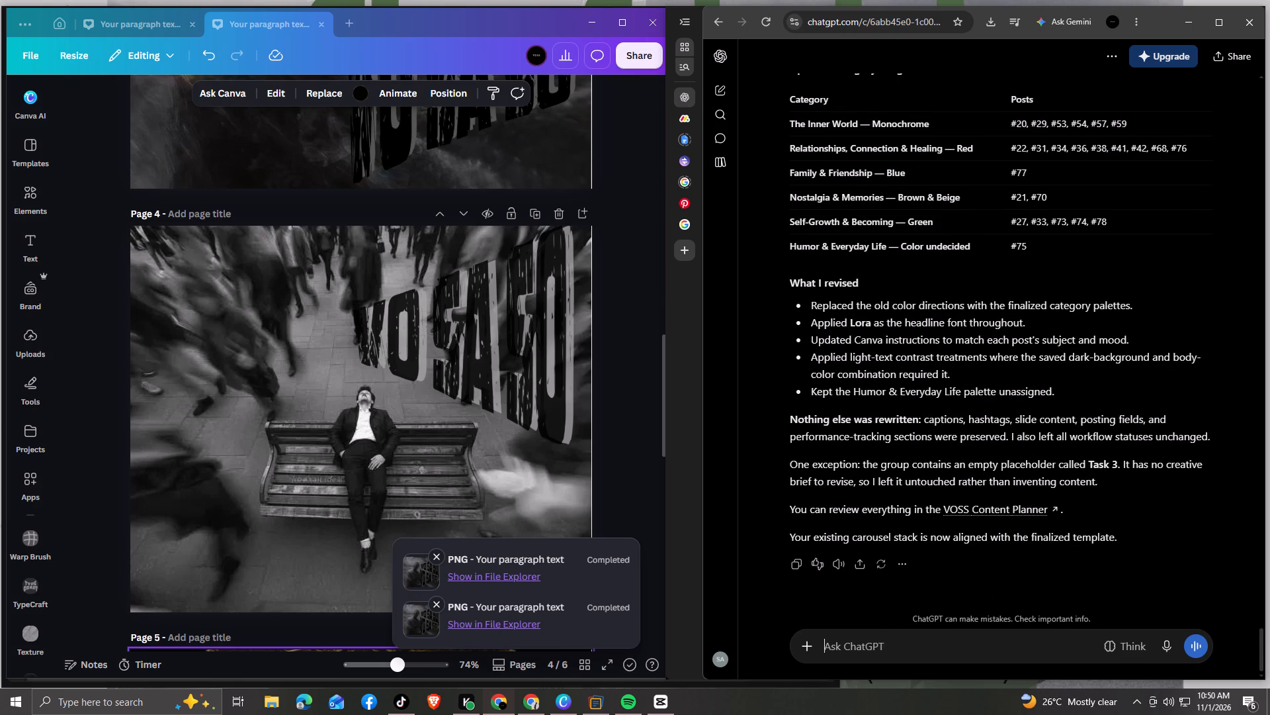
pyautogui.scroll(-3, 976, 472)
pyautogui.scroll(3, 959, 480)
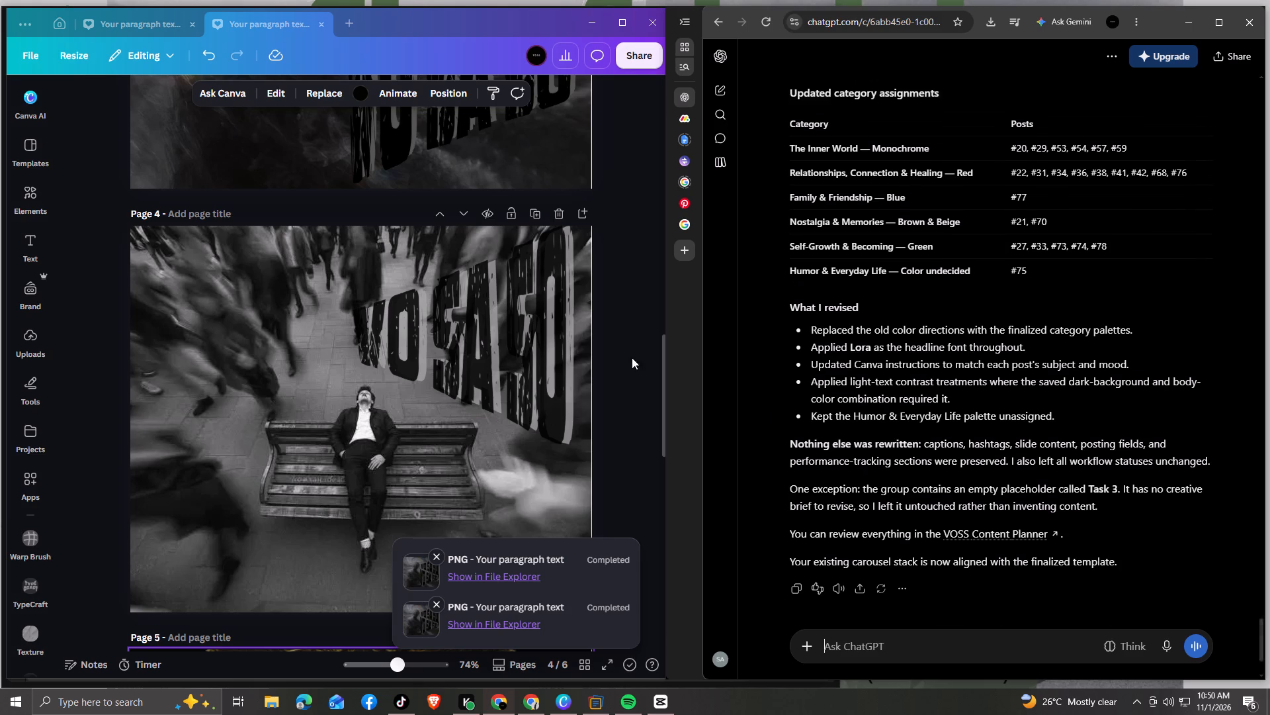
# Look through the Posted, For Canva Editing and Carousel Content groups of the VOSS Content Planner, and recheck ChatGPT's category assignments.
pyautogui.click(679, 115)
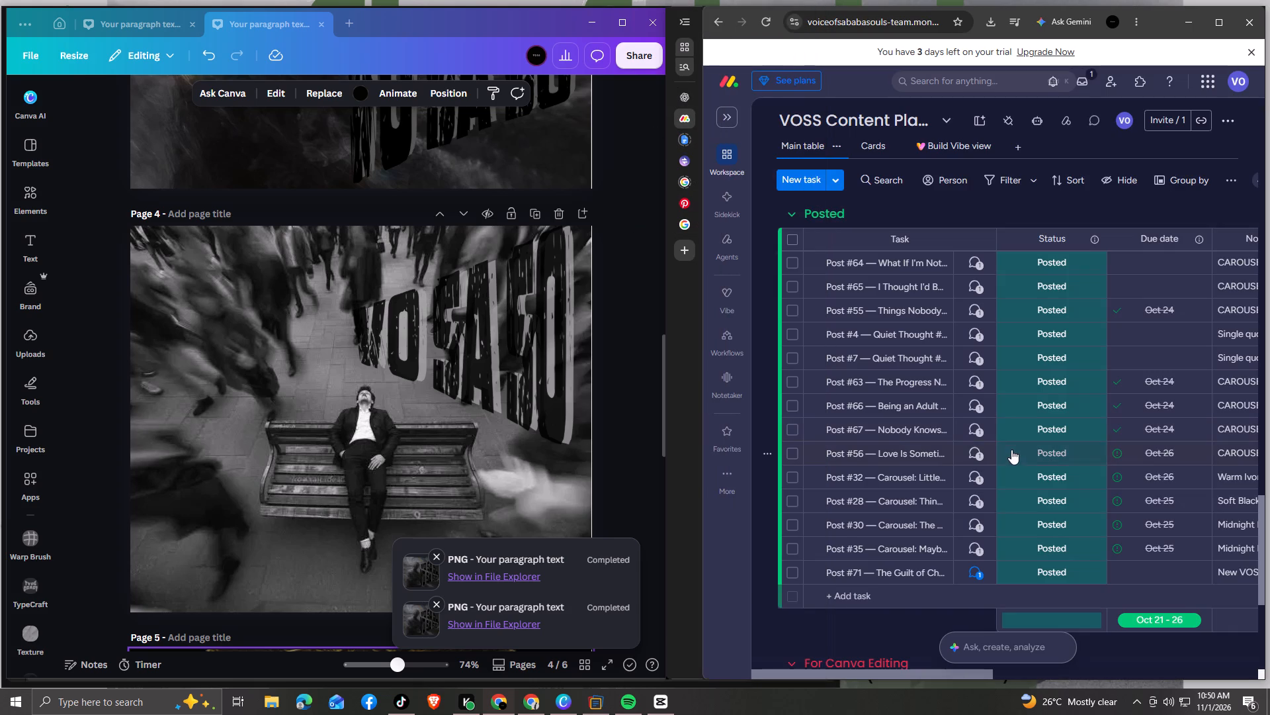
pyautogui.scroll(-9, 988, 543)
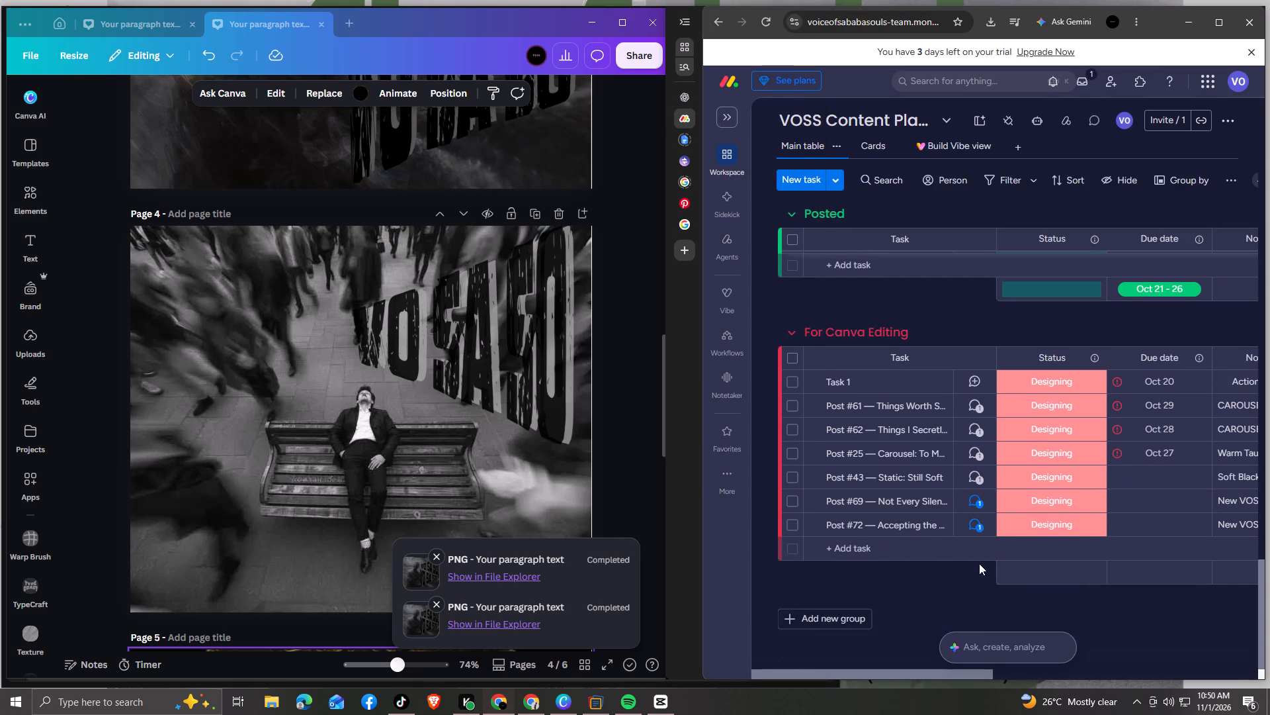
pyautogui.scroll(18, 976, 562)
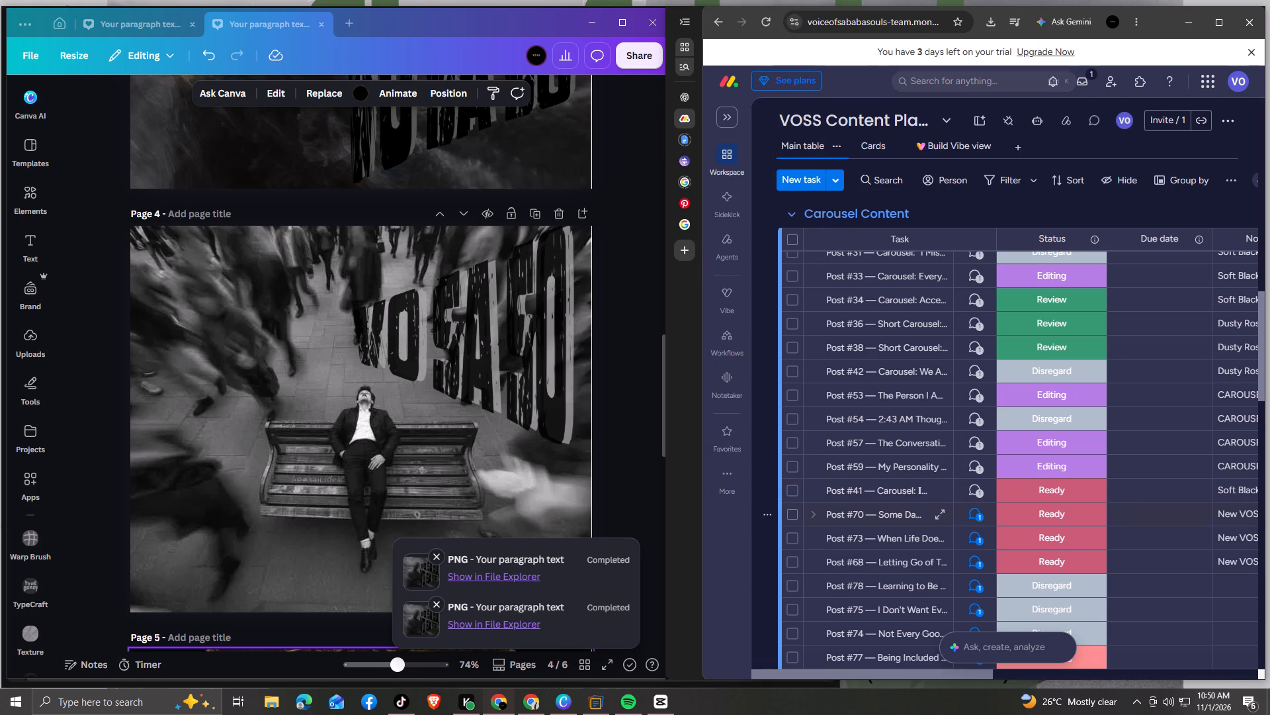
pyautogui.click(685, 89)
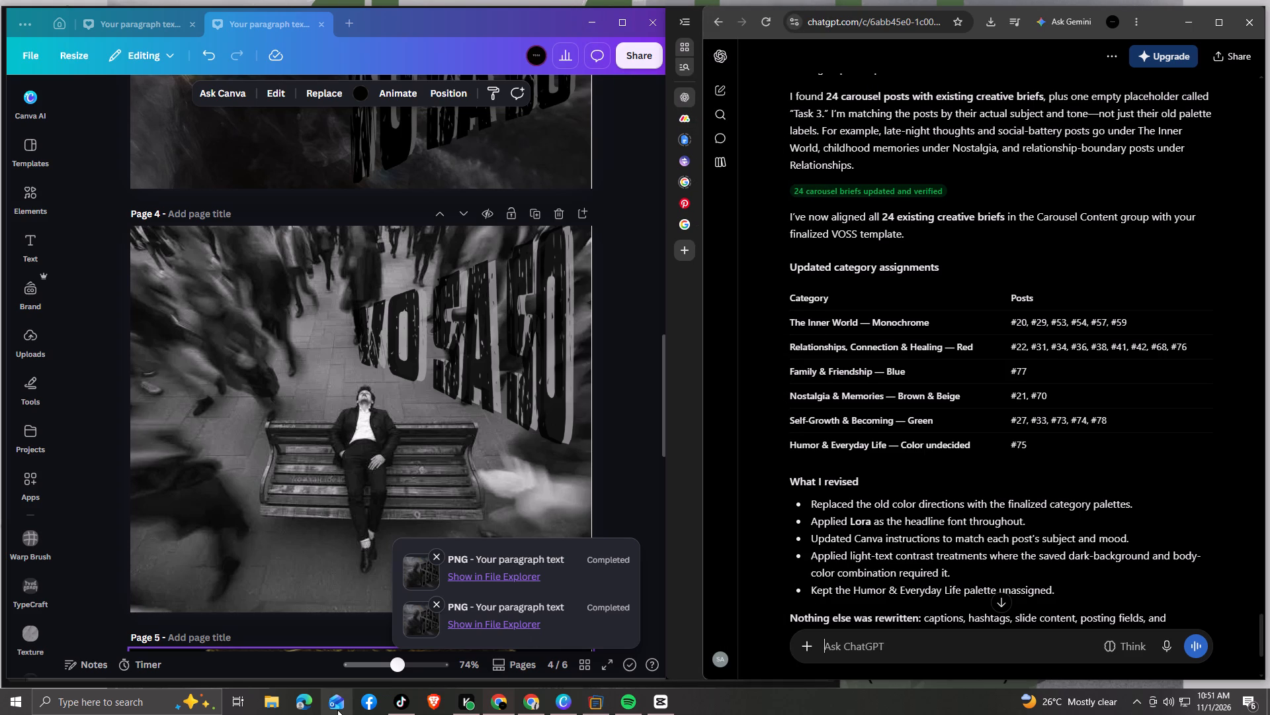
# Open the Content folder in File Explorer alongside the VOSS Content Planner board in the browser.
pyautogui.click(265, 701)
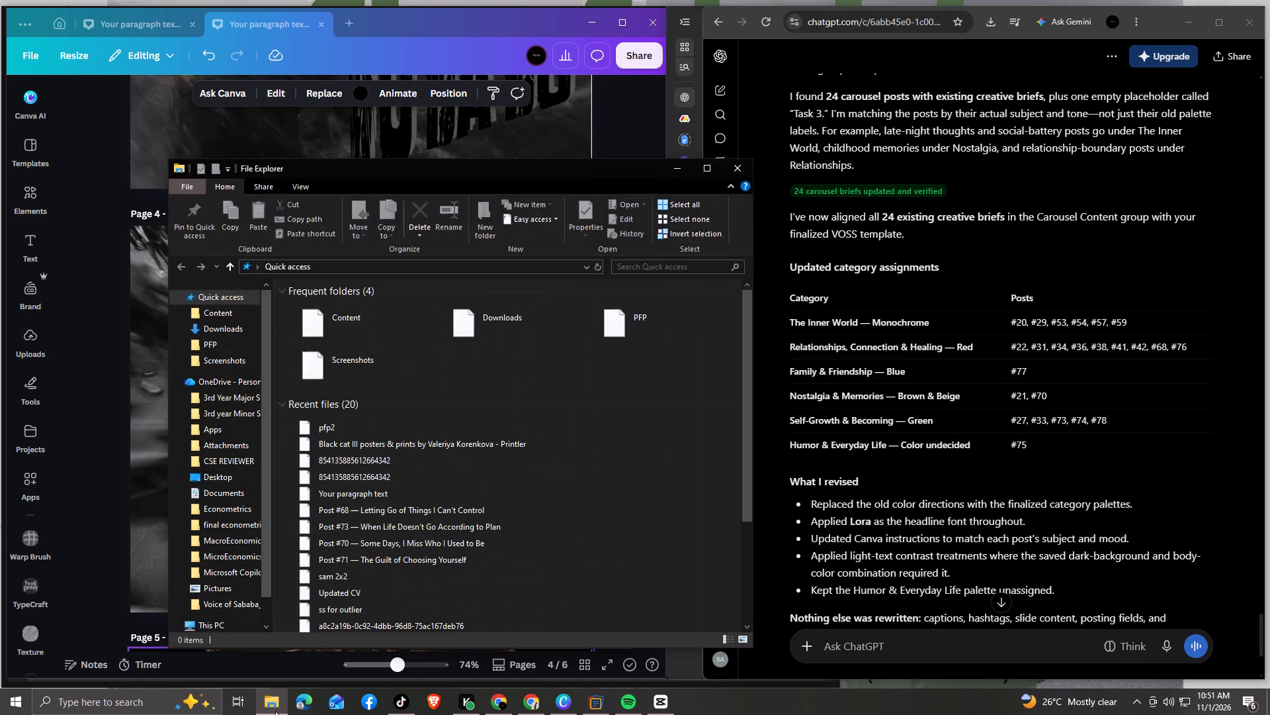
pyautogui.click(359, 332)
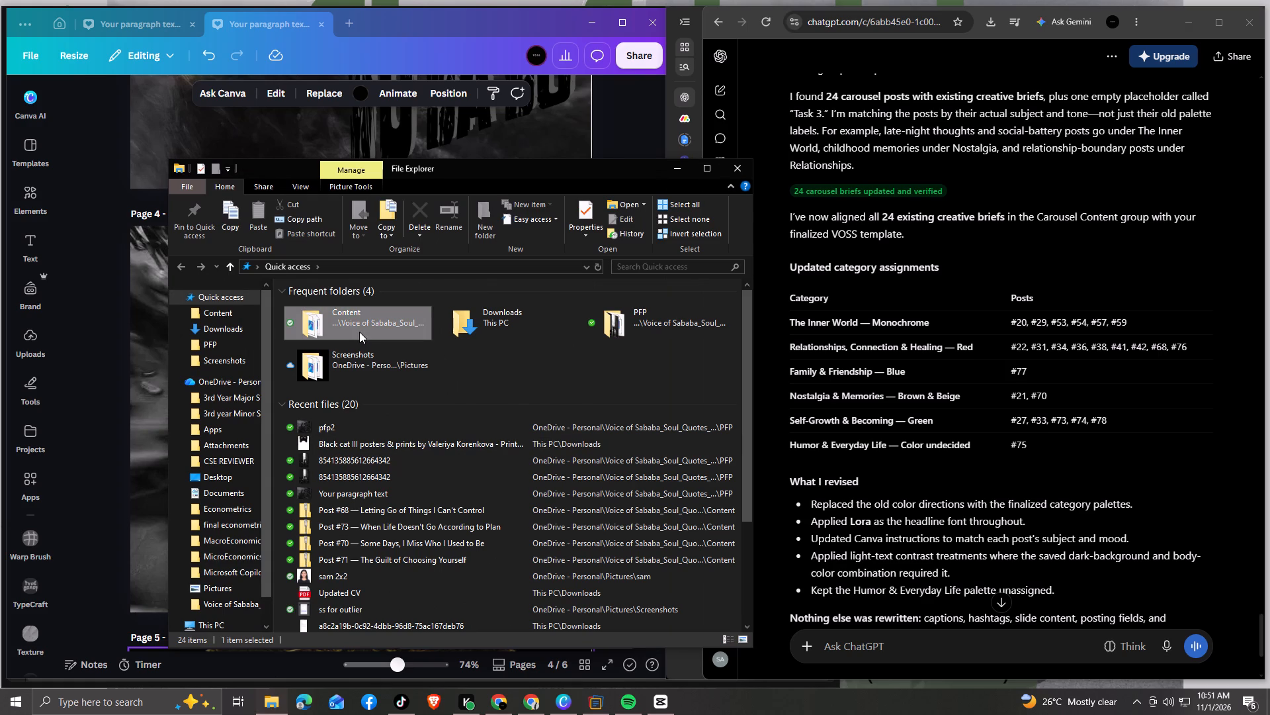
pyautogui.doubleClick(359, 332)
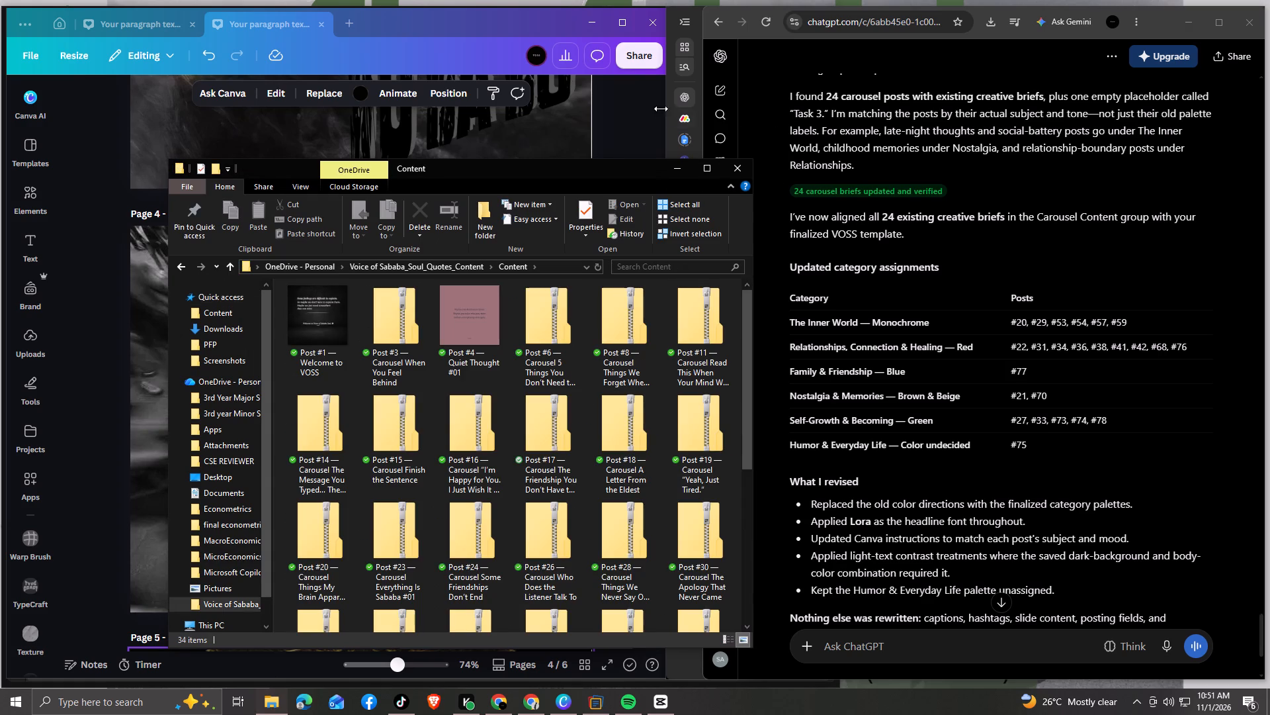
pyautogui.click(693, 119)
pyautogui.moveTo(552, 162); pyautogui.dragTo(490, 164)
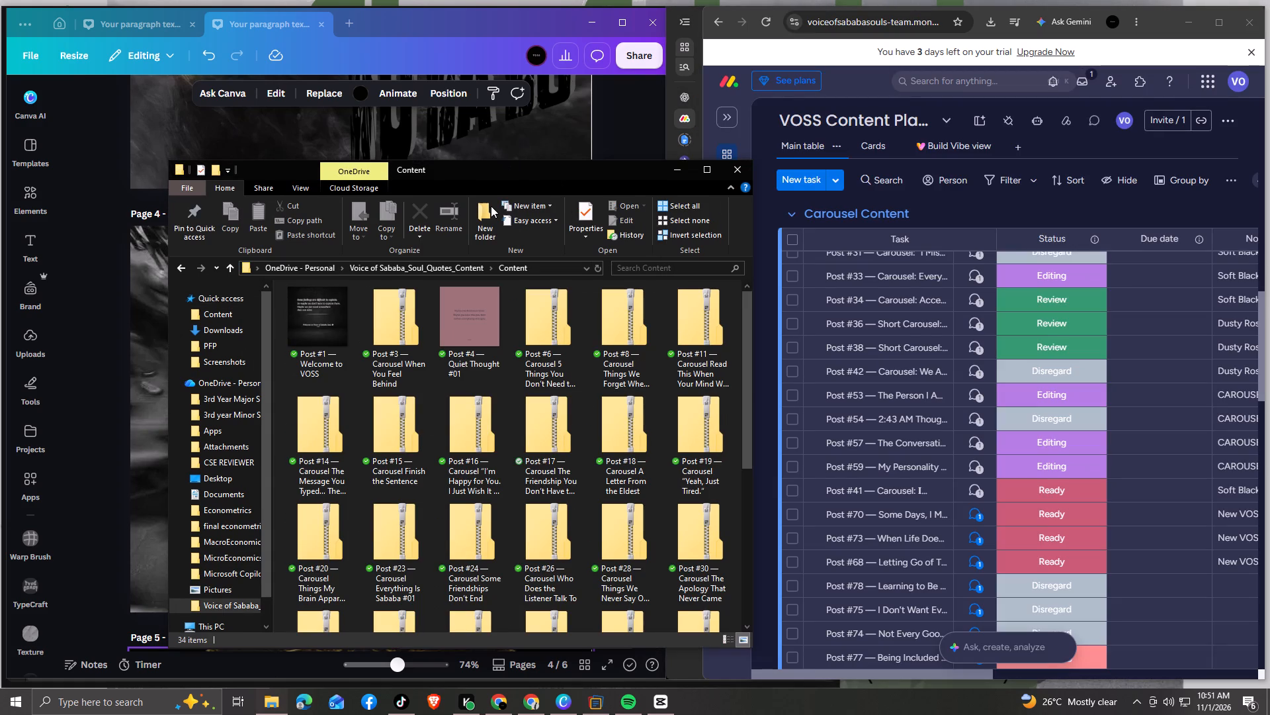
# Move the Content folder window over the Canva design, beside the content board, and stretch it taller to show more post archives.
pyautogui.moveTo(523, 164); pyautogui.dragTo(504, 173)
pyautogui.moveTo(519, 179); pyautogui.dragTo(409, 71)
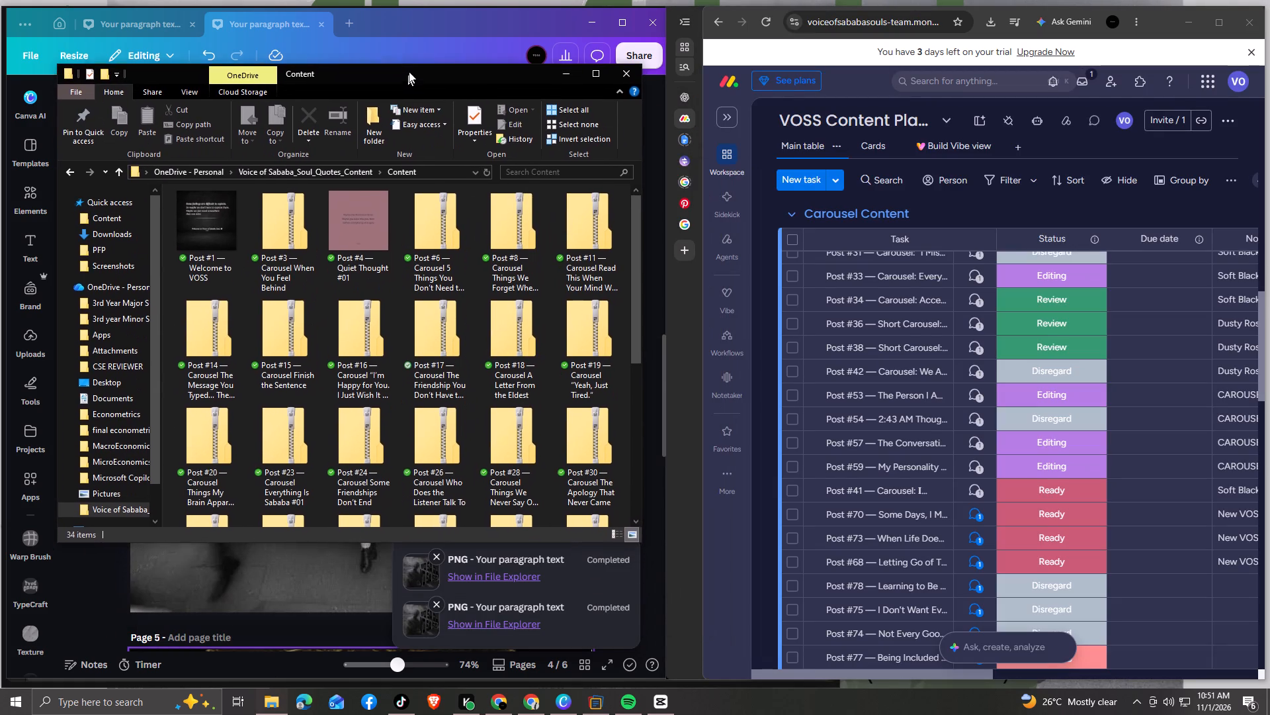
pyautogui.moveTo(409, 71); pyautogui.dragTo(412, 46)
pyautogui.moveTo(364, 510); pyautogui.dragTo(361, 529)
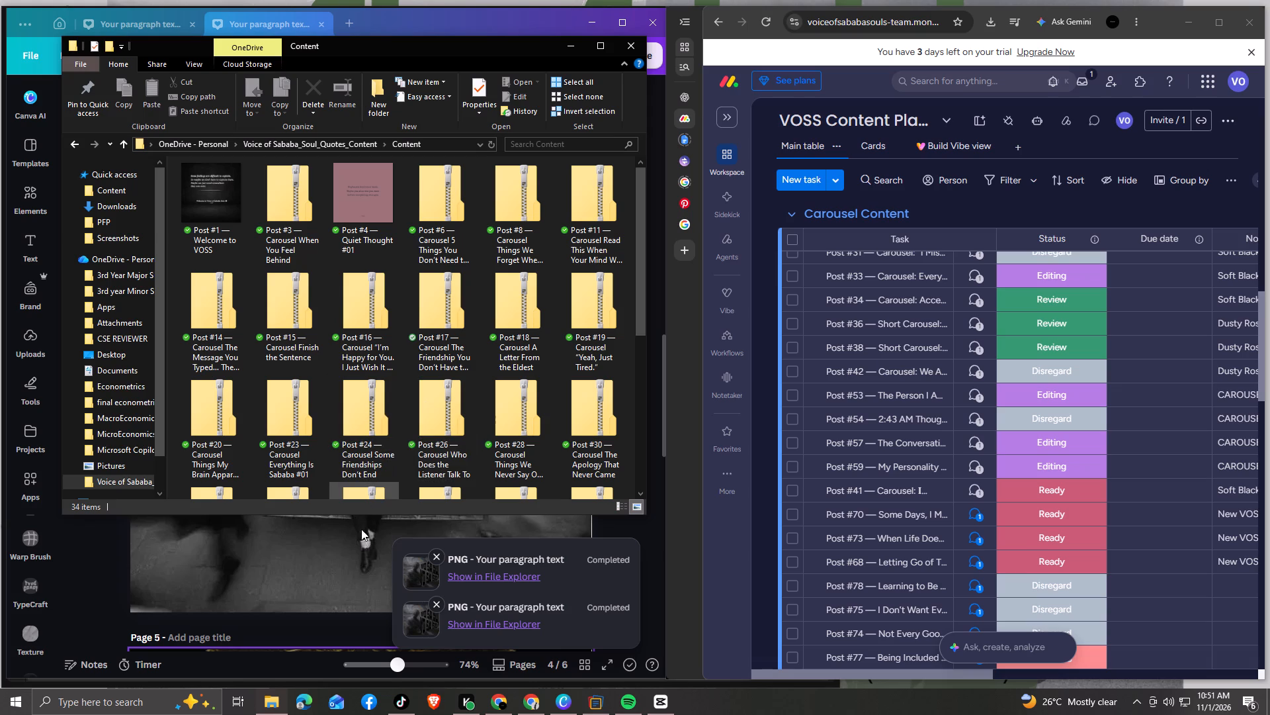
pyautogui.moveTo(361, 529); pyautogui.dragTo(364, 573)
pyautogui.moveTo(360, 518); pyautogui.dragTo(376, 632)
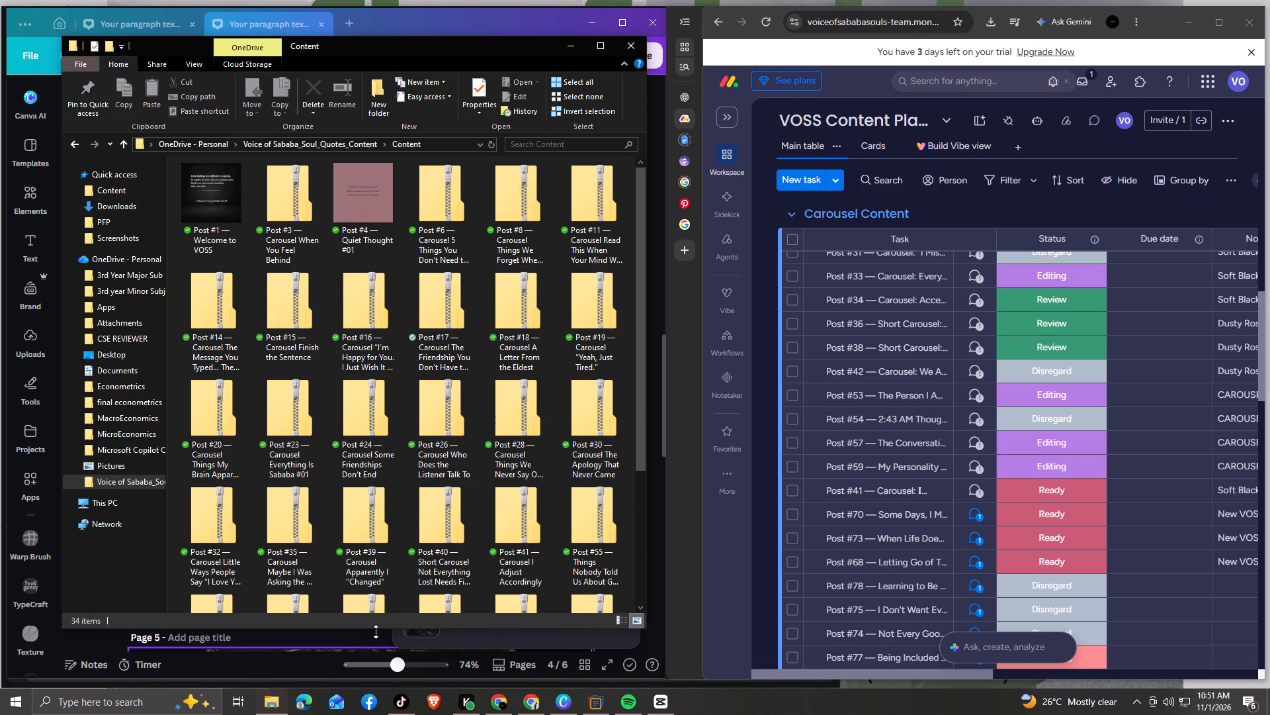
pyautogui.moveTo(376, 632); pyautogui.dragTo(376, 632)
pyautogui.click(692, 103)
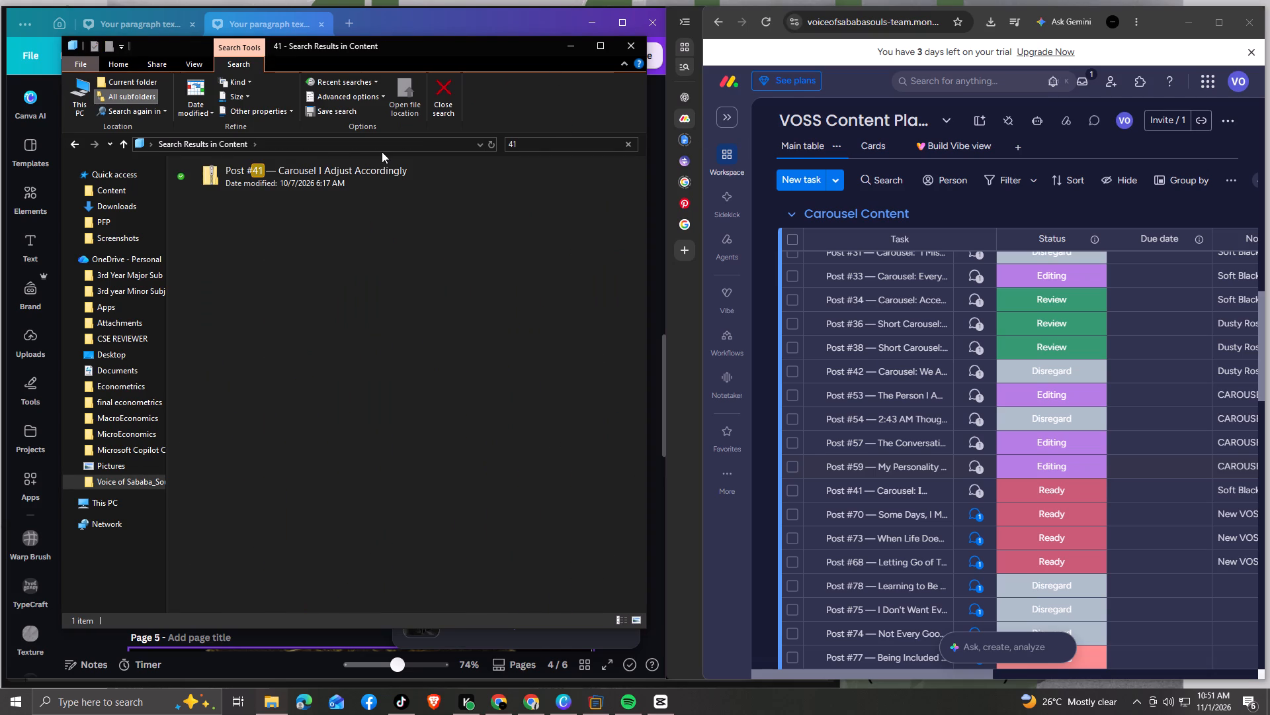
pyautogui.doubleClick(372, 173)
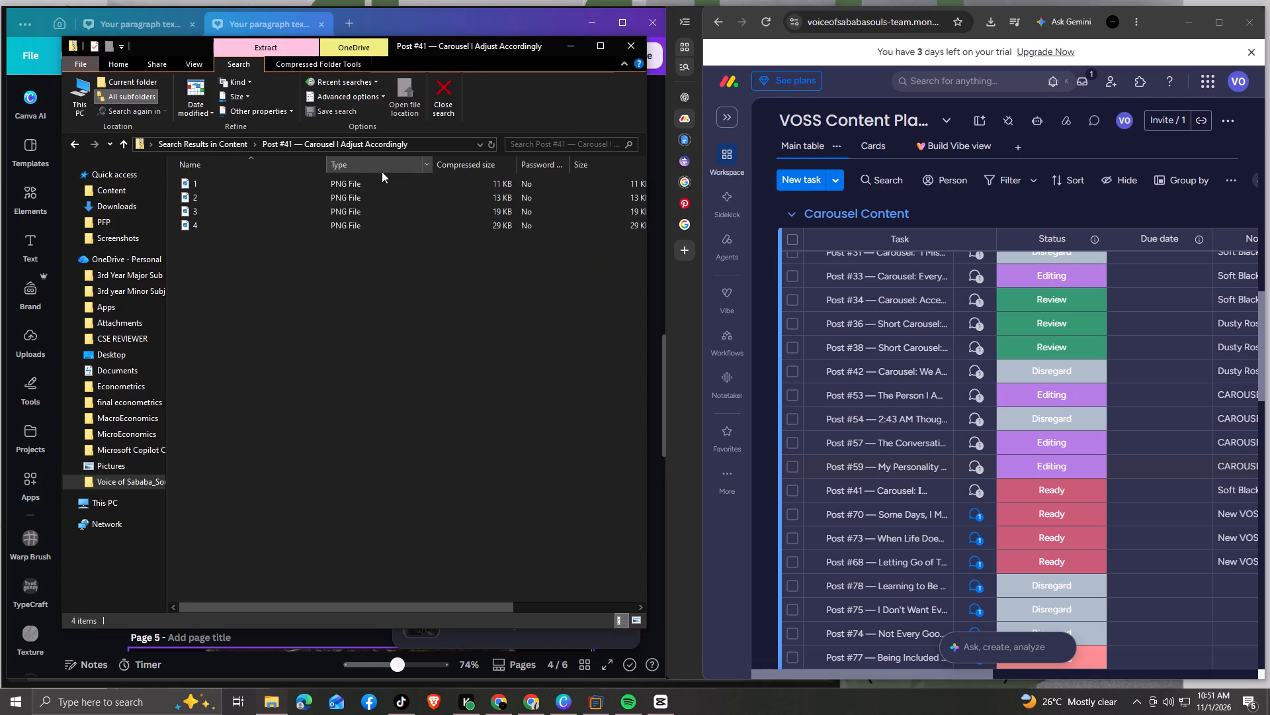
pyautogui.doubleClick(318, 179)
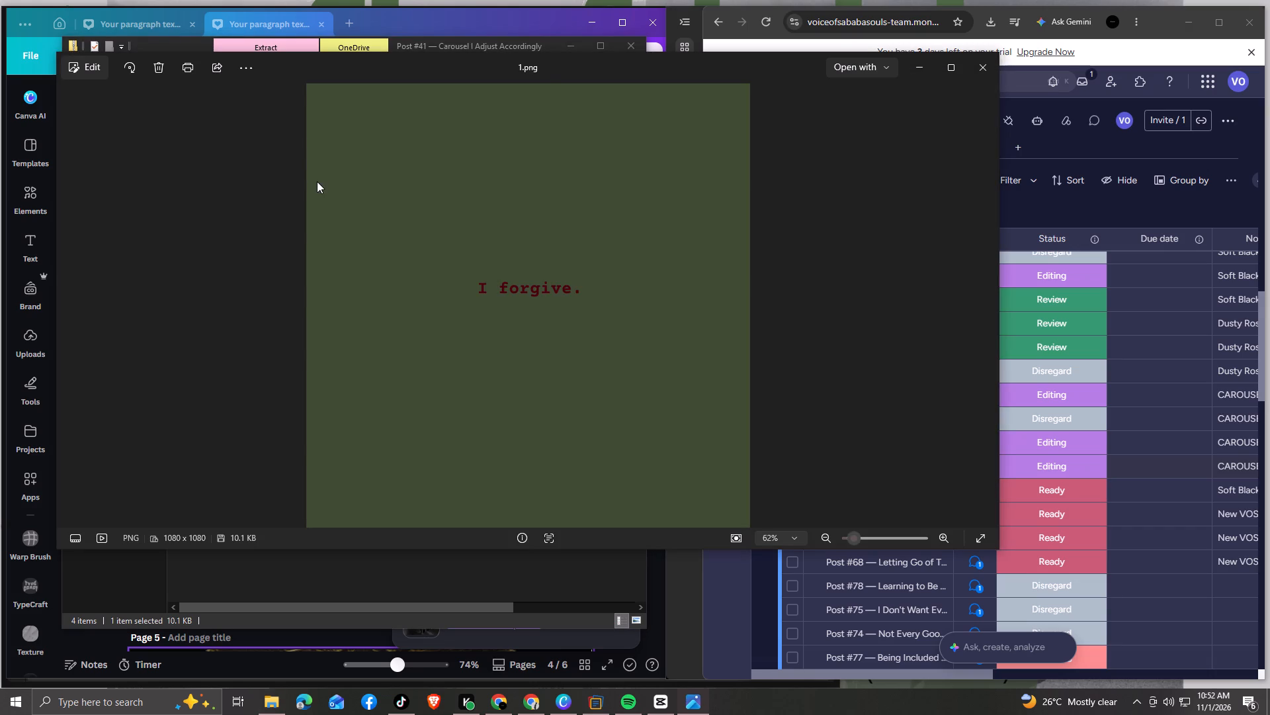
pyautogui.click(916, 68)
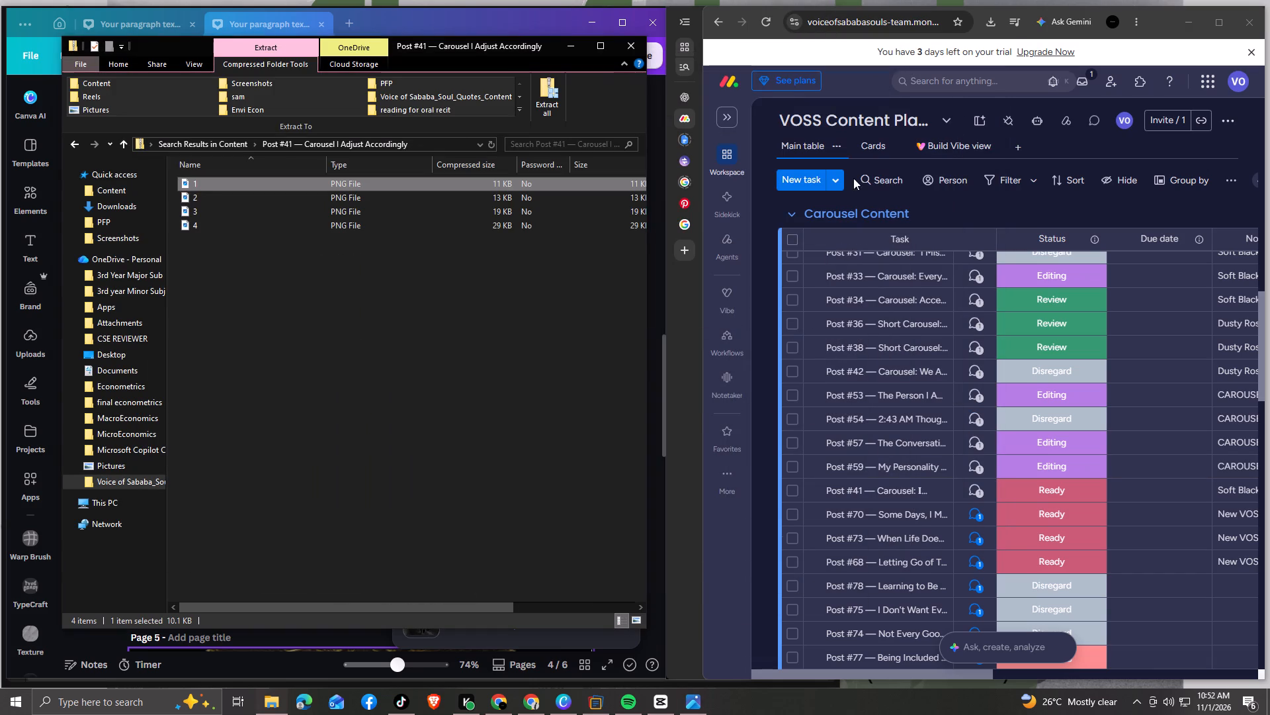
pyautogui.click(697, 708)
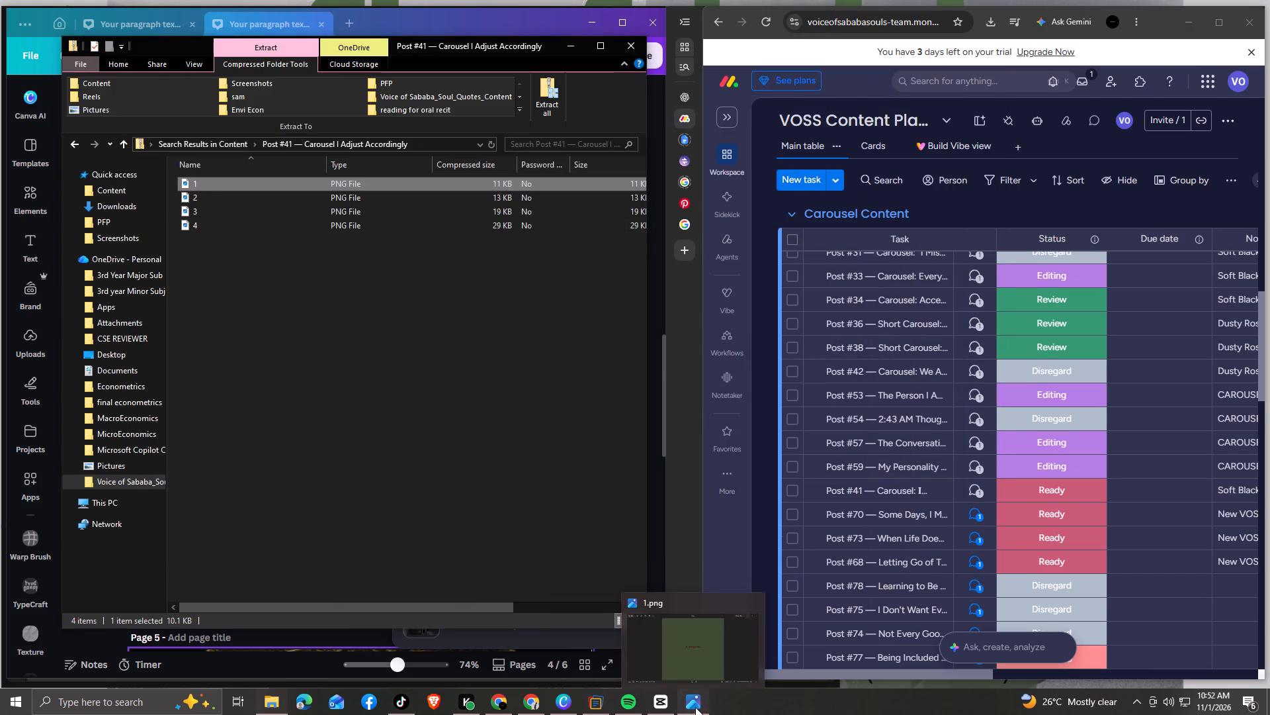
pyautogui.click(992, 57)
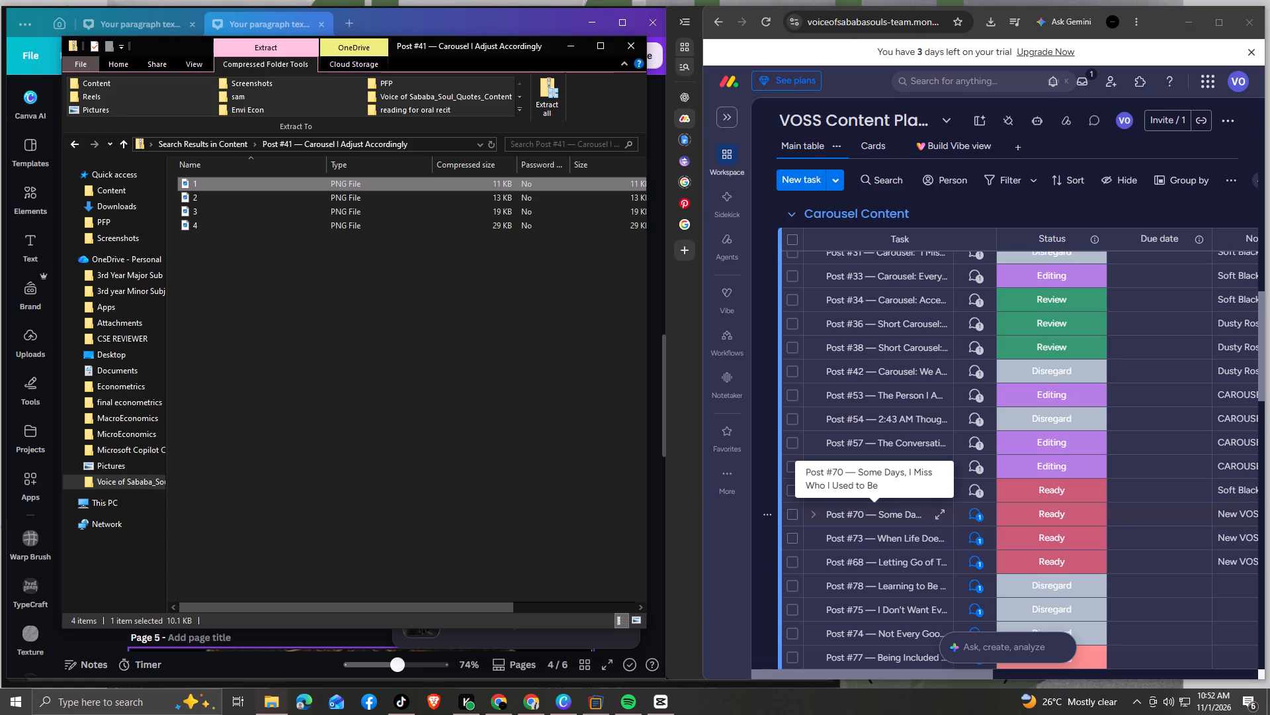
# Start a new file search from the Post #41 archive window.
pyautogui.click(566, 144)
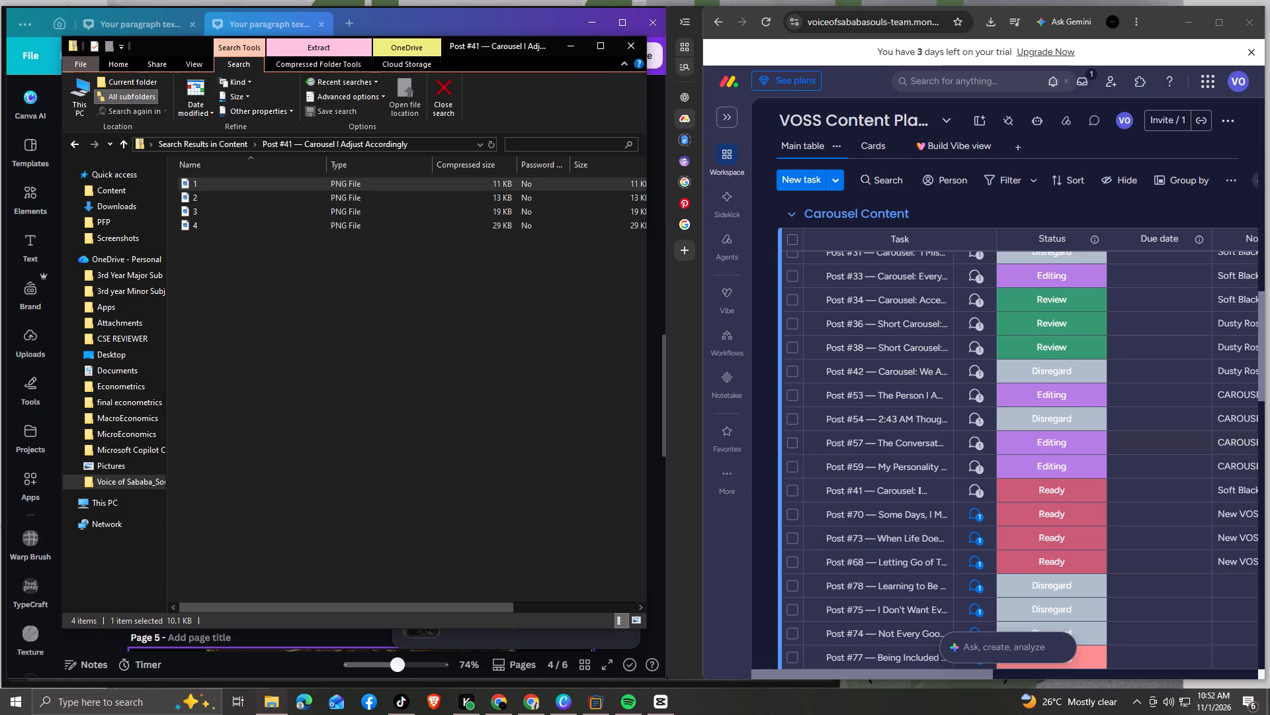